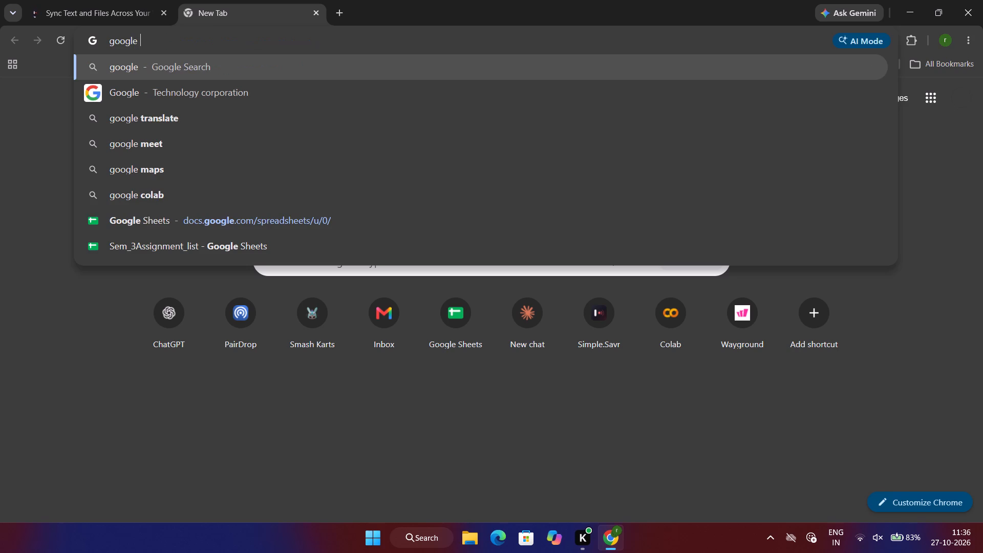
{"action": "type", "text": "form"}
{"action": "key", "text": "s"}
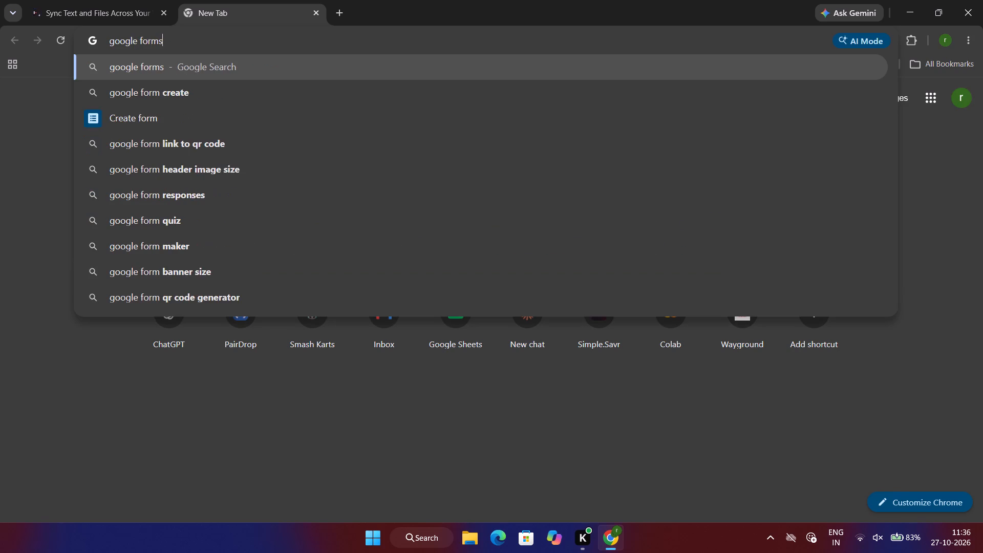
{"action": "key", "text": "Return"}
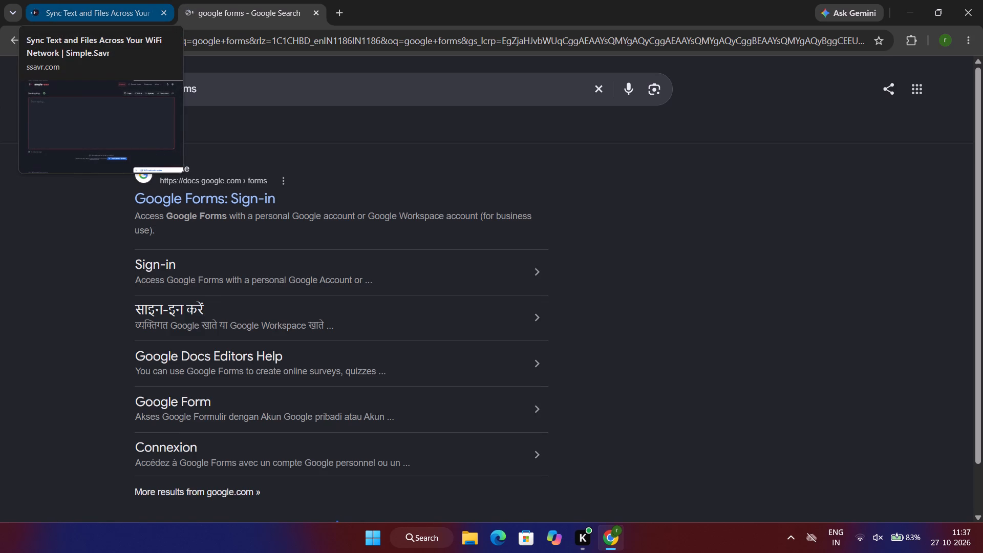
{"action": "left_click", "coordinate": [215, 200]}
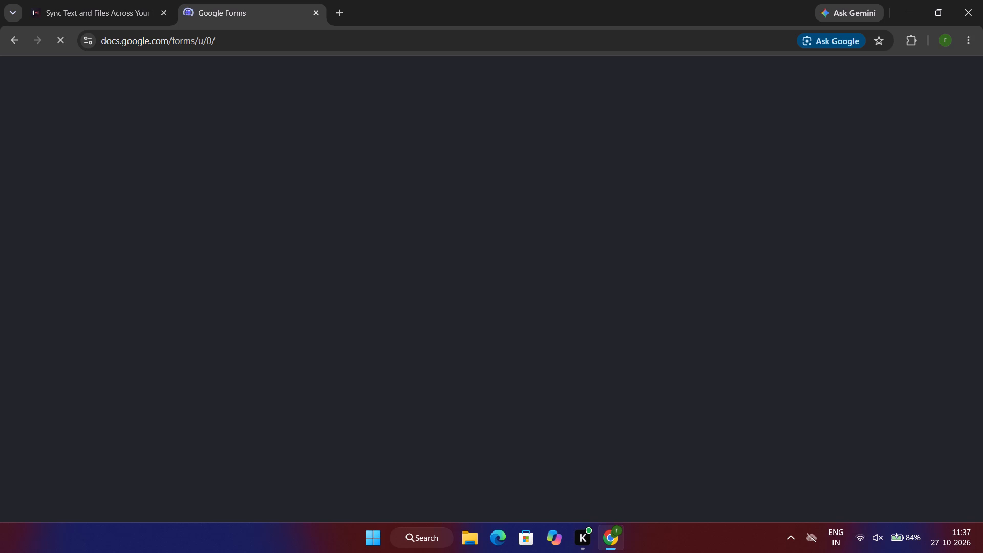
Reload the Simple.Savr page and copy the entire object recognition questionnaire text.
{"action": "left_click", "coordinate": [98, 18]}
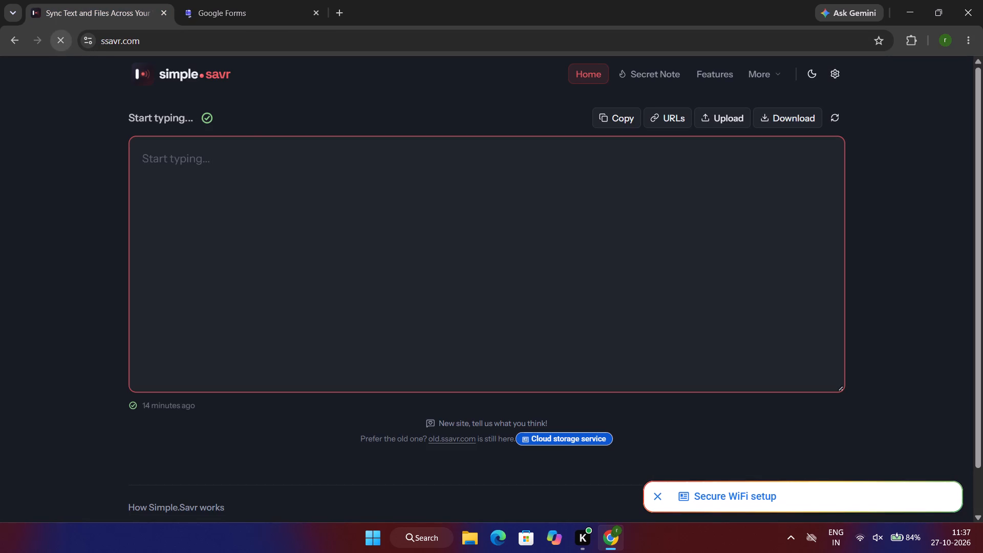
{"action": "left_click", "coordinate": [59, 39]}
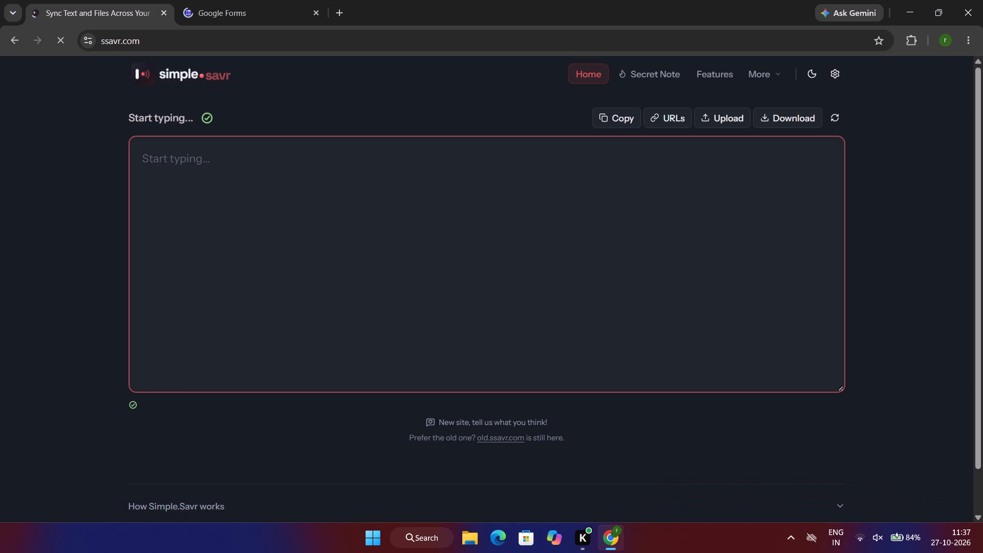
{"action": "double_click", "coordinate": [518, 314]}
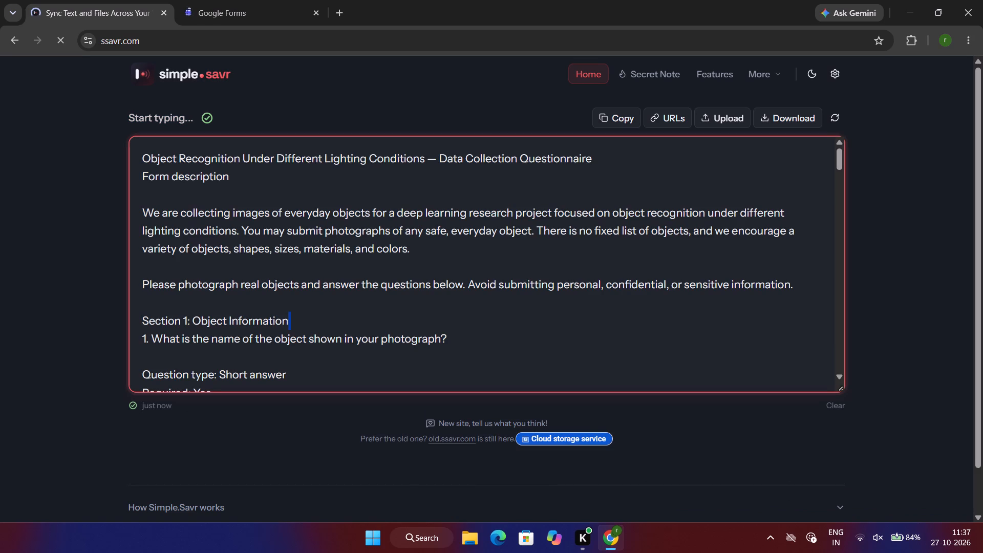
{"action": "key", "text": "ctrl+a"}
{"action": "key", "text": "ctrl+c"}
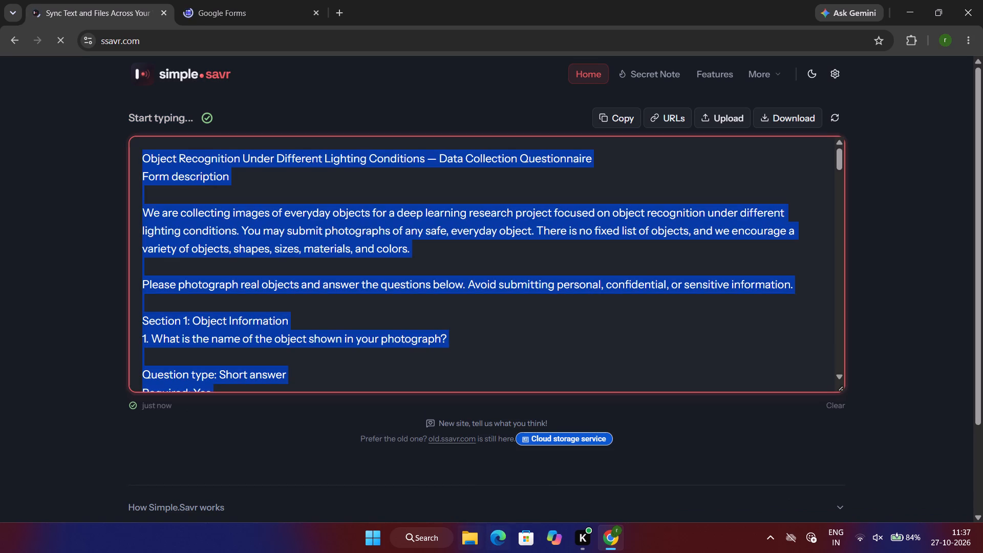
Switch to Notepad, maximize it and paste the copied questionnaire into a new document tab.
{"action": "left_click", "coordinate": [424, 541]}
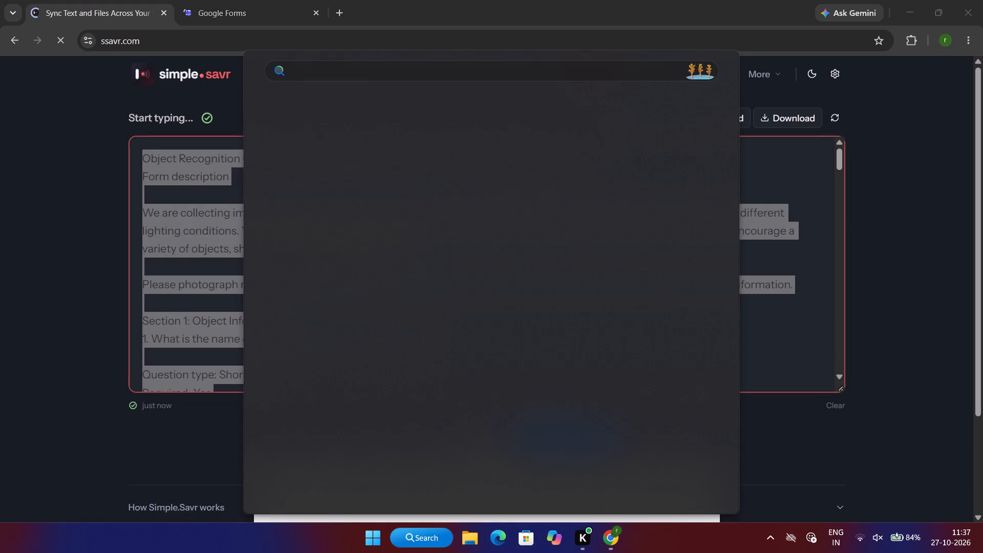
{"action": "left_click", "coordinate": [295, 239]}
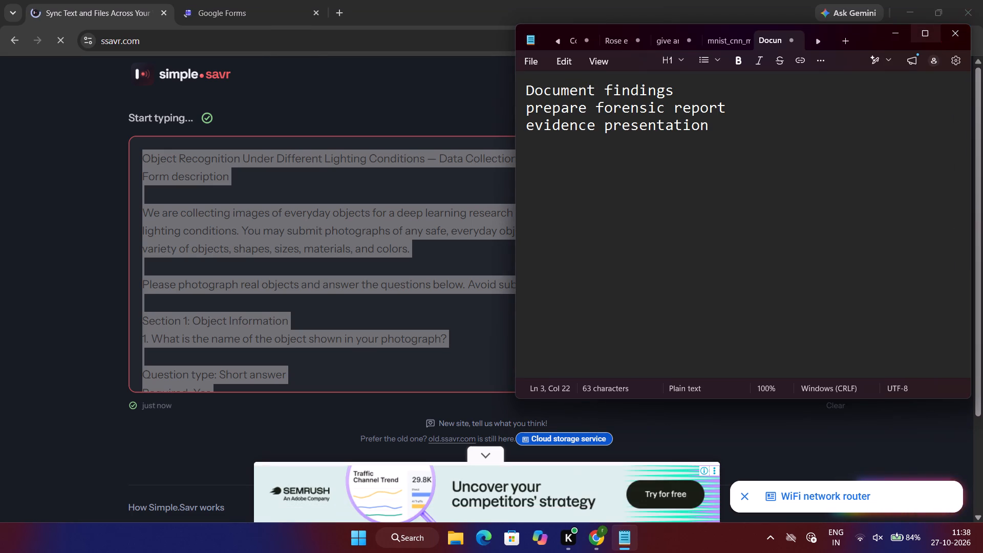
{"action": "left_click", "coordinate": [928, 35]}
{"action": "left_click", "coordinate": [858, 15]}
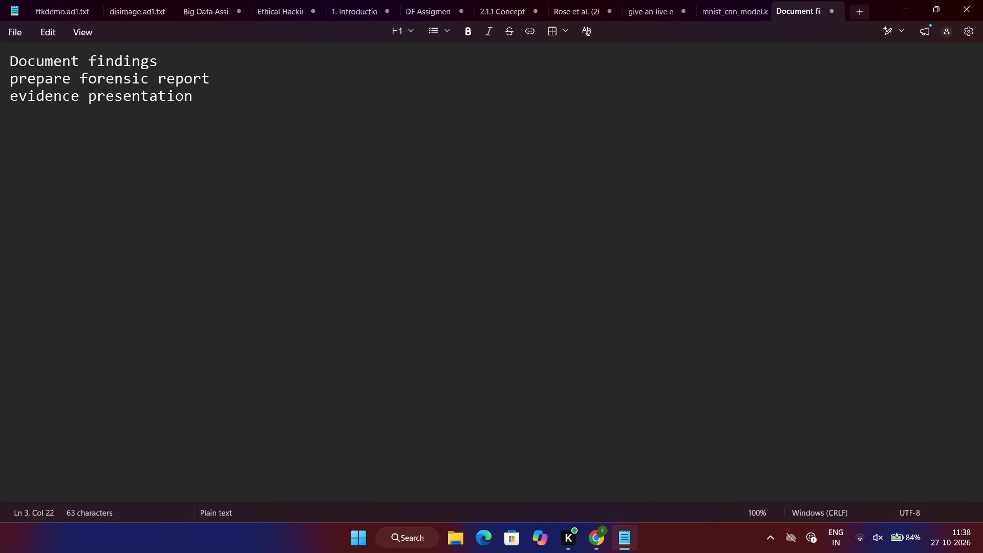
{"action": "key", "text": "ctrl+v"}
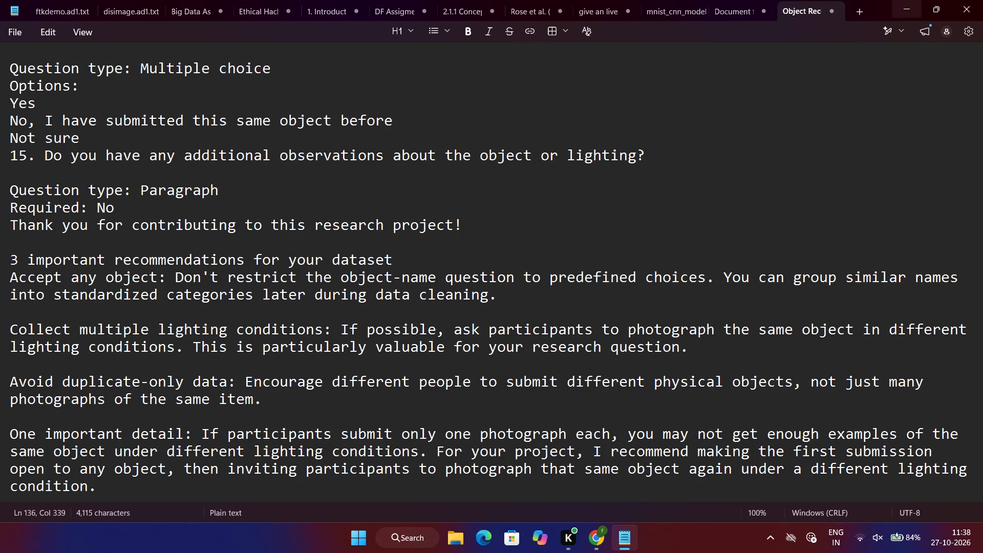
Switch back to Chrome, close the Simple.Savr tab and create a blank form in Google Forms.
{"action": "left_click", "coordinate": [905, 11]}
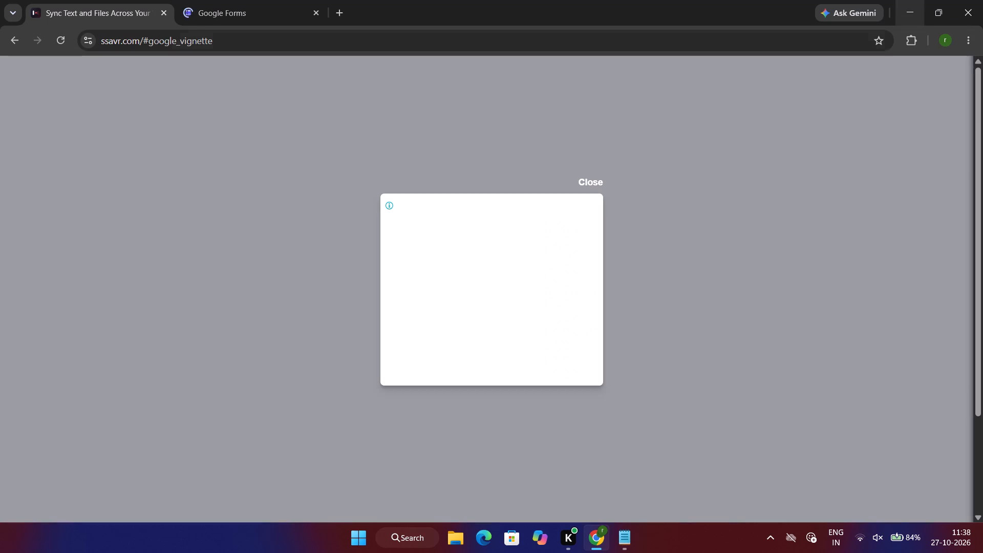
{"action": "left_click", "coordinate": [163, 14]}
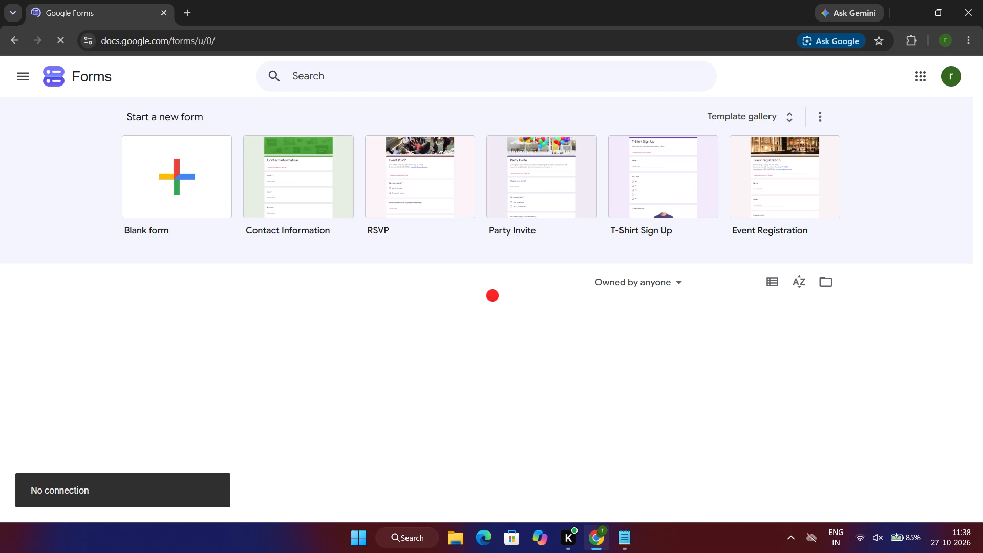
{"action": "left_click", "coordinate": [178, 175]}
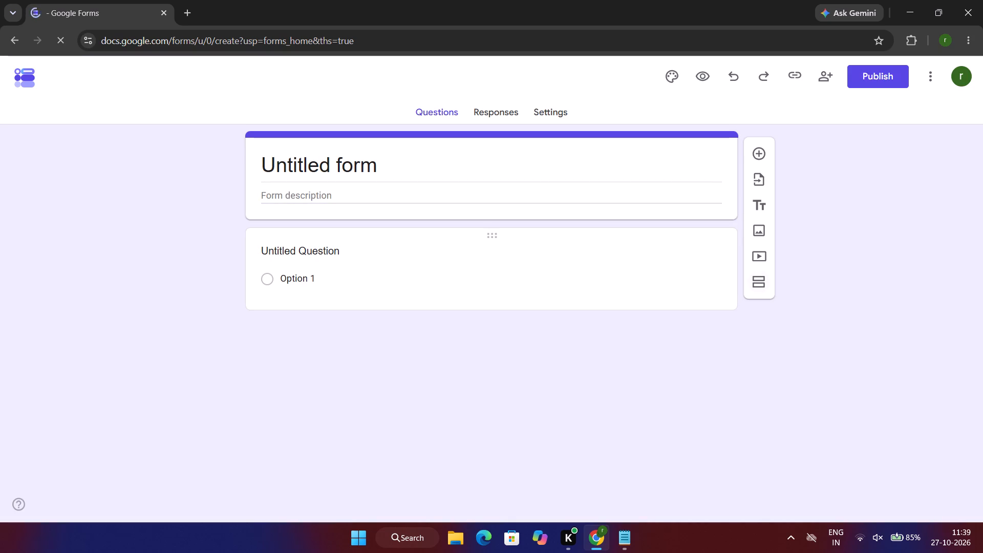
Delete the default "Untitled Question" from the new form.
{"action": "left_click", "coordinate": [612, 245]}
{"action": "left_click", "coordinate": [325, 252]}
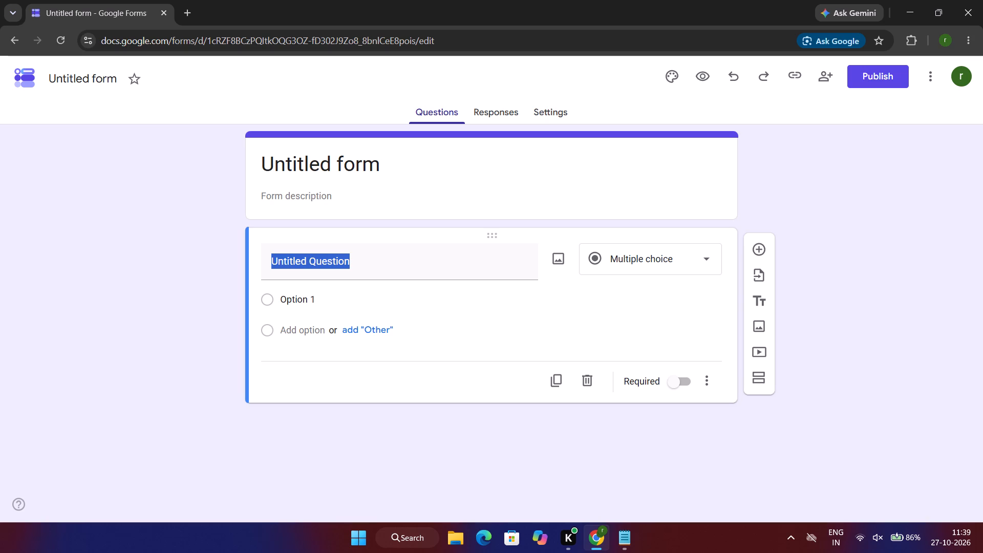
{"action": "left_click", "coordinate": [585, 380]}
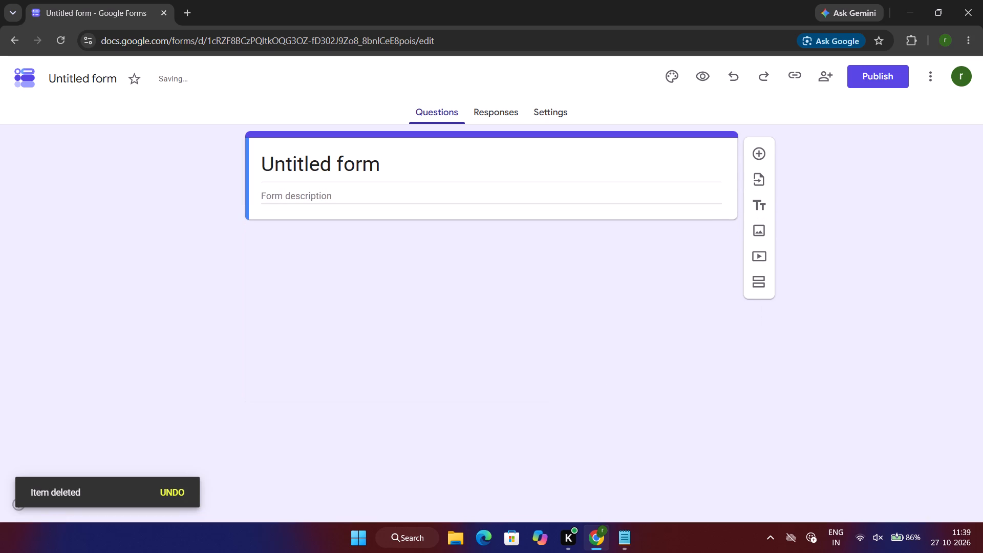
Add a new section after the form header and clear its default title.
{"action": "left_click", "coordinate": [753, 280]}
{"action": "left_click", "coordinate": [356, 345]}
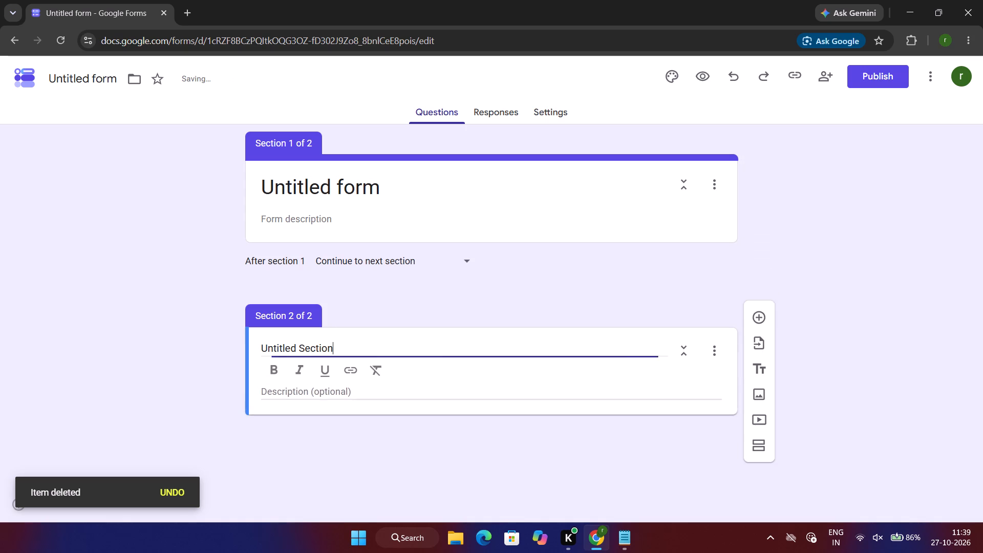
{"action": "key", "text": "BackSpace"}
{"action": "key", "text": "BackSpace"}
{"action": "key", "text": "BackSpace"}
{"action": "key", "text": "BackSpace"}
{"action": "key", "text": "BackSpace"}
{"action": "key", "text": "BackSpace"}
{"action": "key", "text": "BackSpace"}
{"action": "key", "text": "BackSpace"}
{"action": "key", "text": "BackSpace"}
{"action": "key", "text": "BackSpace"}
{"action": "key", "text": "BackSpace"}
{"action": "key", "text": "BackSpace"}
{"action": "key", "text": "BackSpace"}
{"action": "key", "text": "BackSpace"}
{"action": "key", "text": "BackSpace"}
{"action": "key", "text": "BackSpace"}
{"action": "key", "text": "BackSpace"}
{"action": "key", "text": "BackSpace"}
{"action": "key", "text": "BackSpace"}
{"action": "key", "text": "BackSpace"}
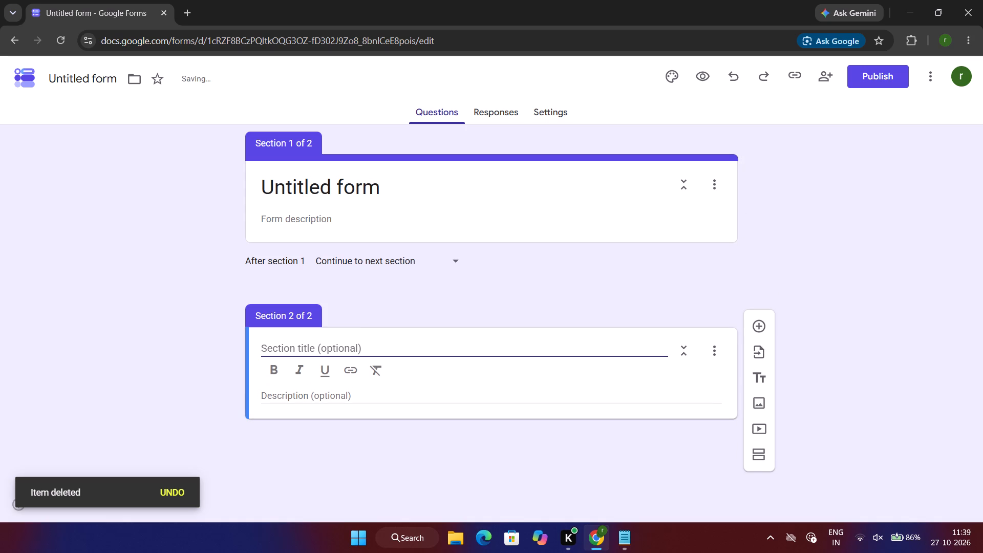
Copy the heading "Section 1: Object Information" from the Notepad questionnaire into the new section's title.
{"action": "left_click", "coordinate": [614, 546]}
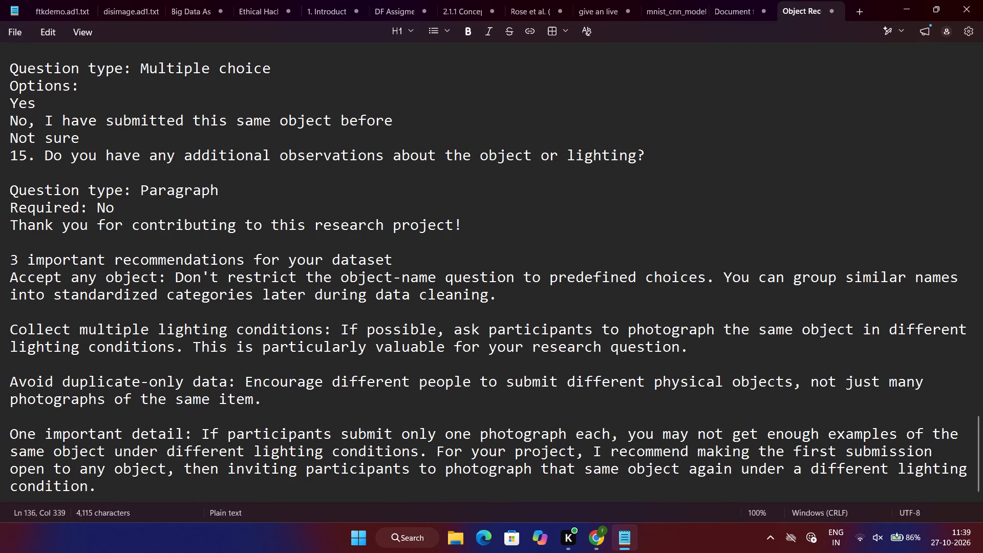
{"action": "scroll", "coordinate": [159, 302], "scroll_direction": "down", "scroll_amount": 2}
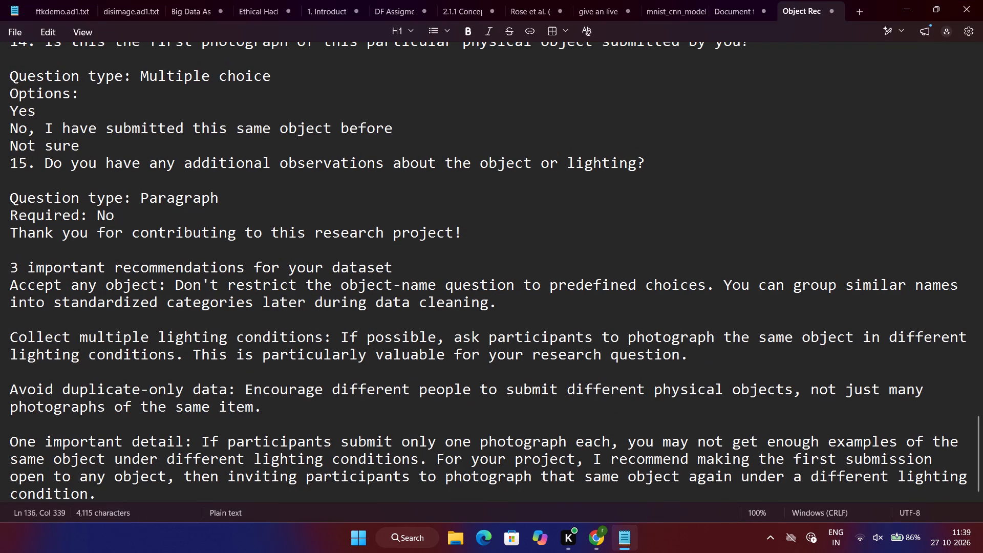
{"action": "scroll", "coordinate": [159, 302], "scroll_direction": "up", "scroll_amount": 9}
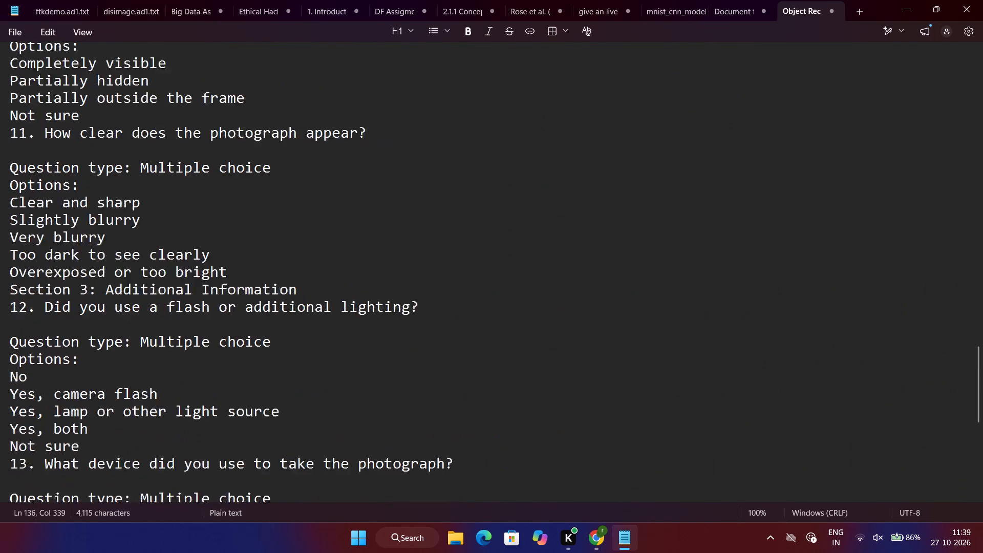
{"action": "scroll", "coordinate": [159, 302], "scroll_direction": "up", "scroll_amount": 12}
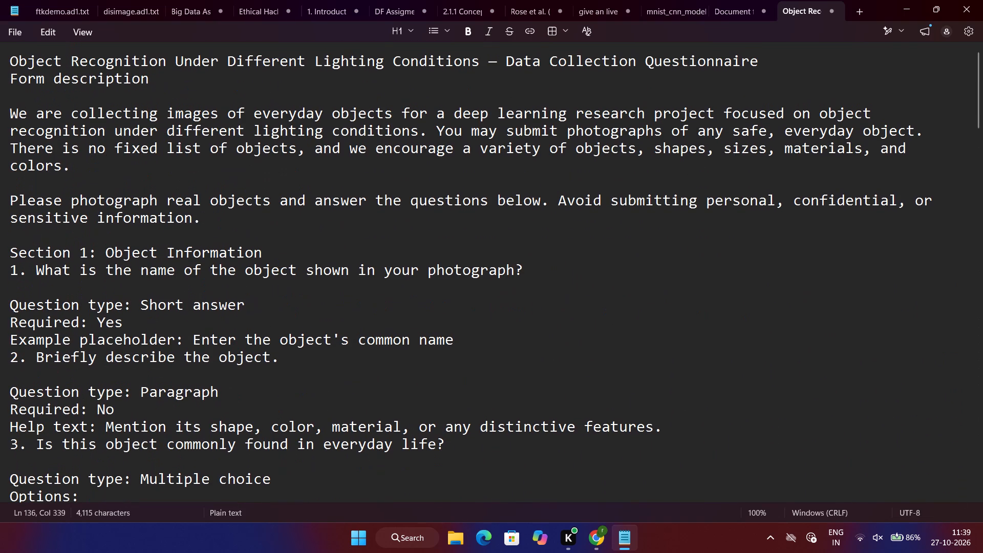
{"action": "left_click", "coordinate": [9, 251]}
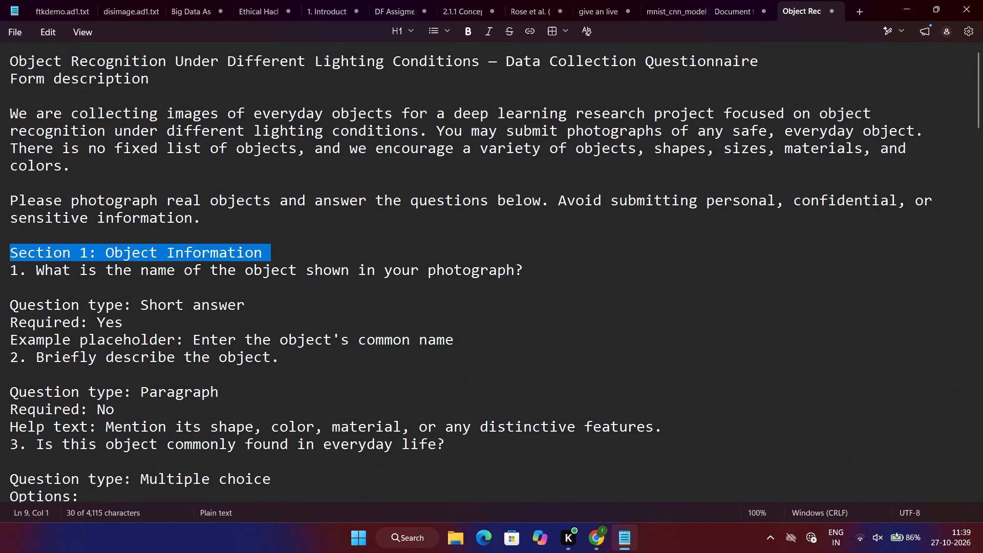
{"action": "left_click", "coordinate": [9, 251]}
{"action": "key", "text": "ctrl+c"}
{"action": "left_click", "coordinate": [596, 543]}
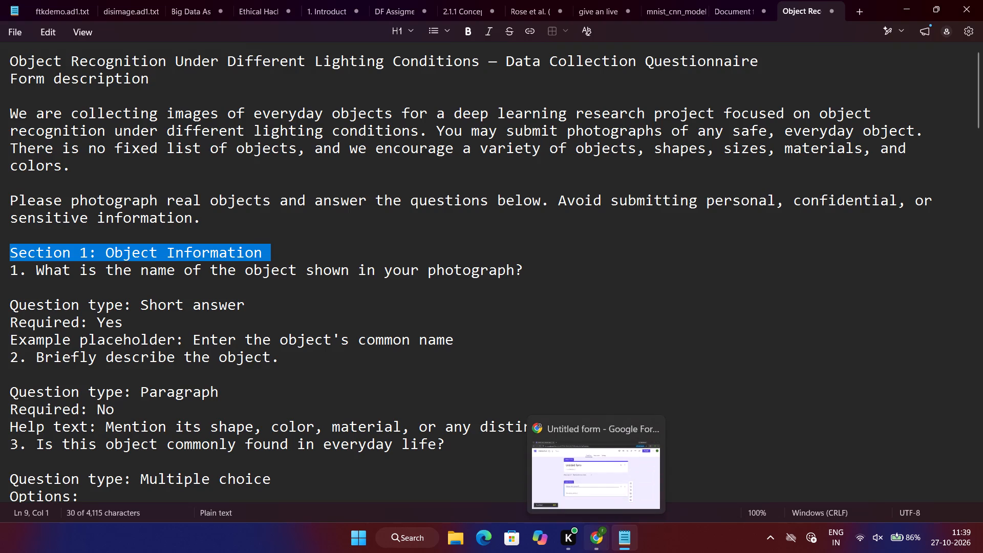
{"action": "key", "text": "ctrl+v"}
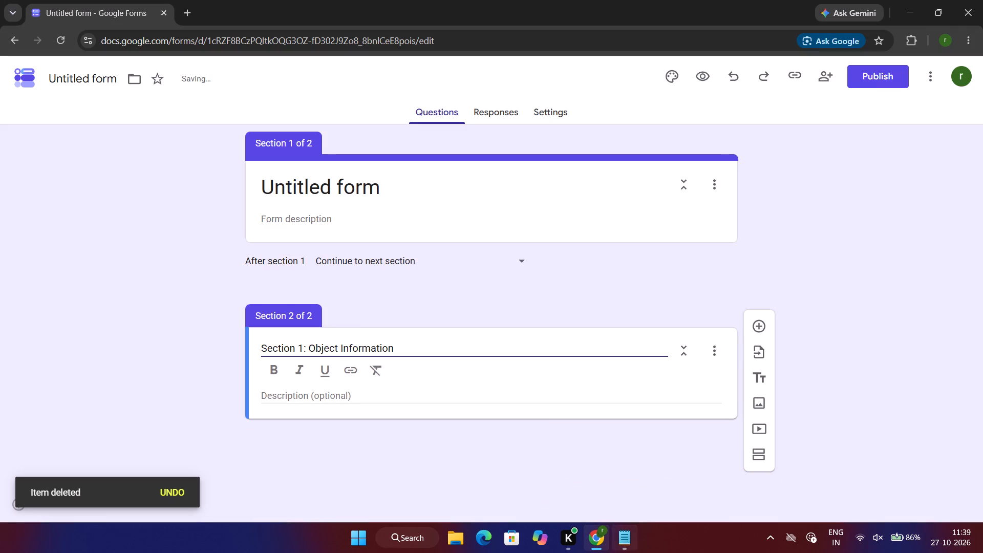
{"action": "left_click", "coordinate": [655, 474]}
{"action": "left_click", "coordinate": [641, 341]}
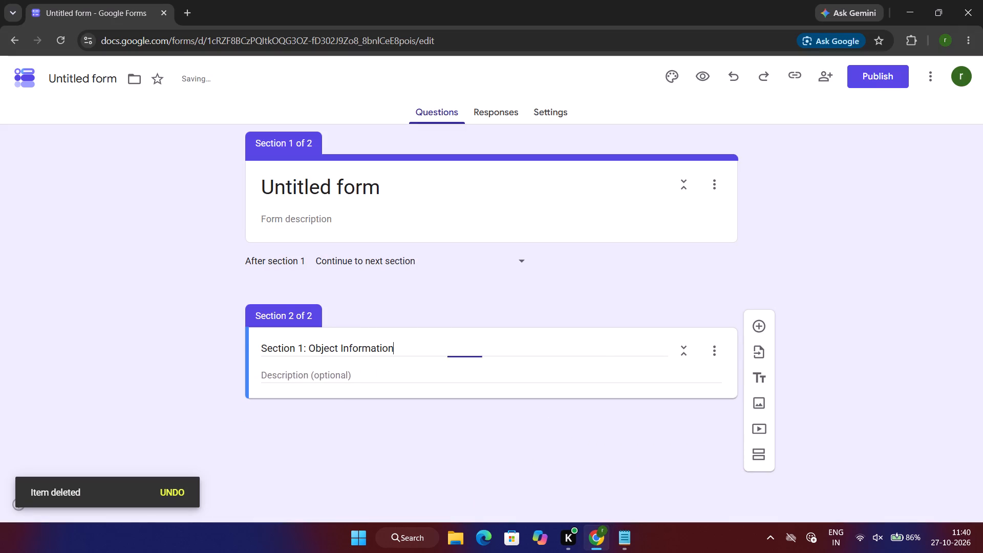
Add a question under "Section 1: Object Information", set its type to File upload and accept respondents uploading files to Drive.
{"action": "left_click", "coordinate": [762, 324]}
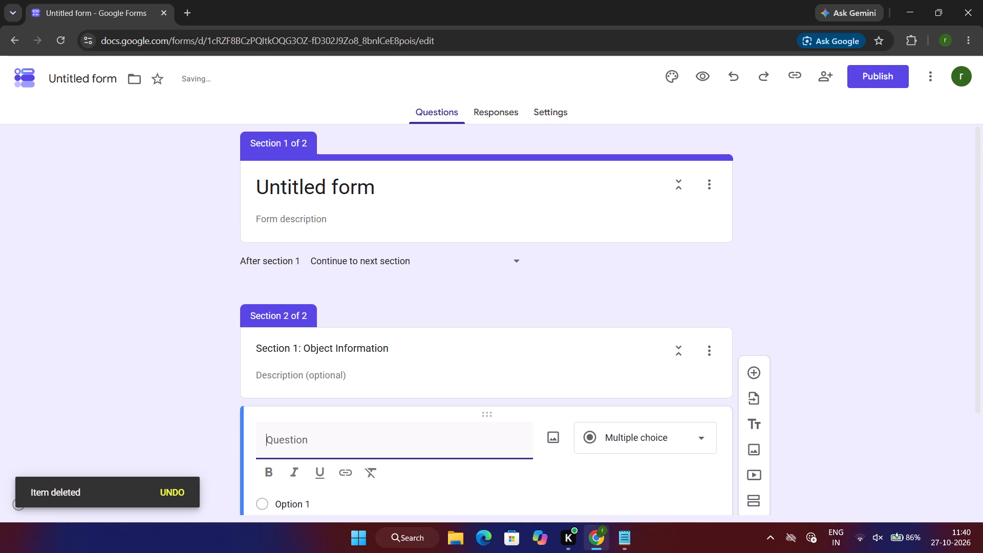
{"action": "left_click", "coordinate": [619, 546]}
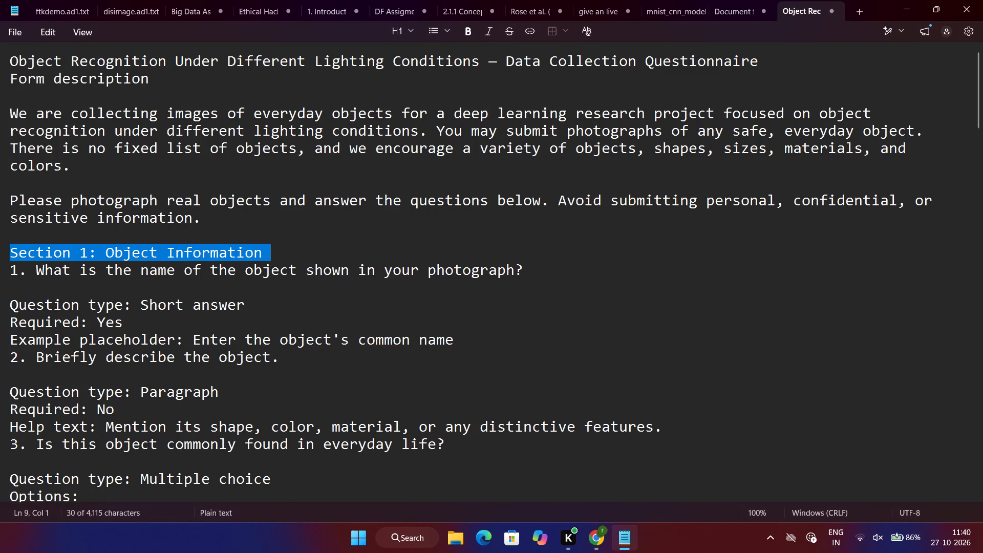
{"action": "left_click", "coordinate": [597, 539]}
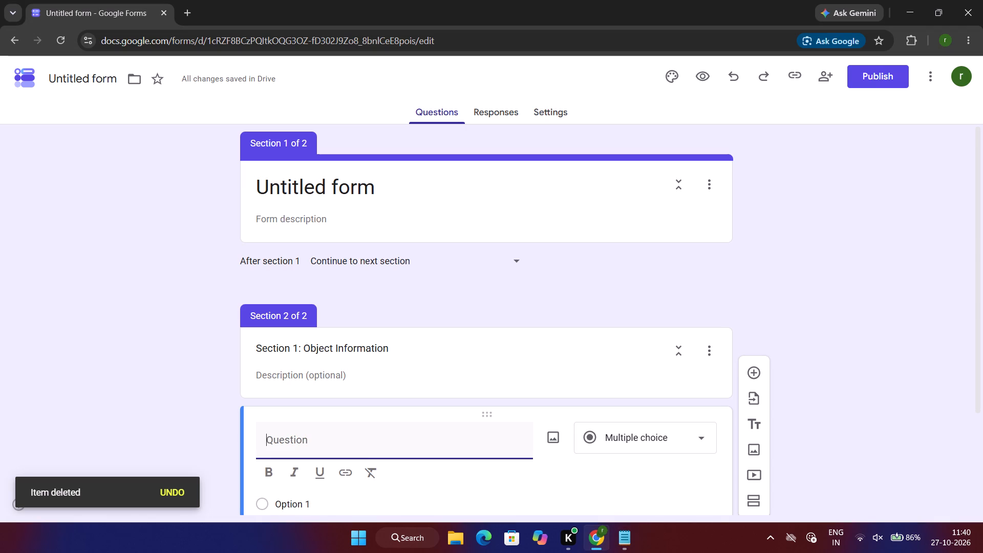
{"action": "left_click", "coordinate": [703, 441]}
{"action": "scroll", "coordinate": [703, 441], "scroll_direction": "down", "scroll_amount": 3}
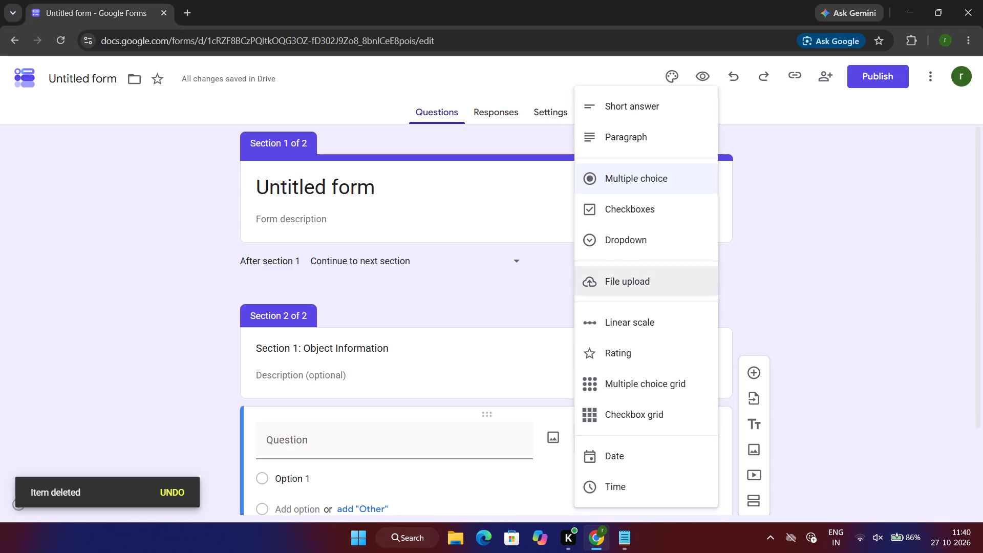
{"action": "left_click", "coordinate": [632, 287]}
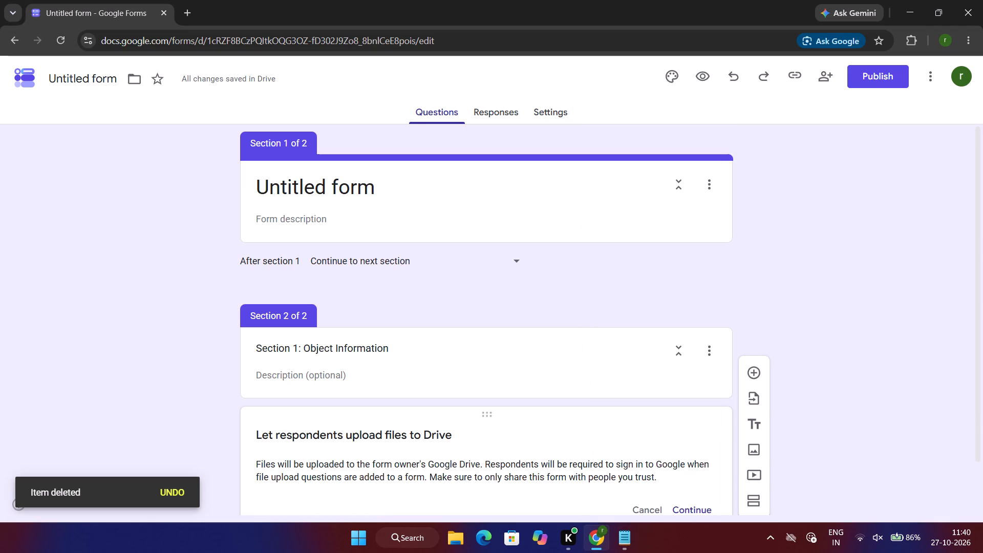
{"action": "scroll", "coordinate": [570, 418], "scroll_direction": "down", "scroll_amount": 4}
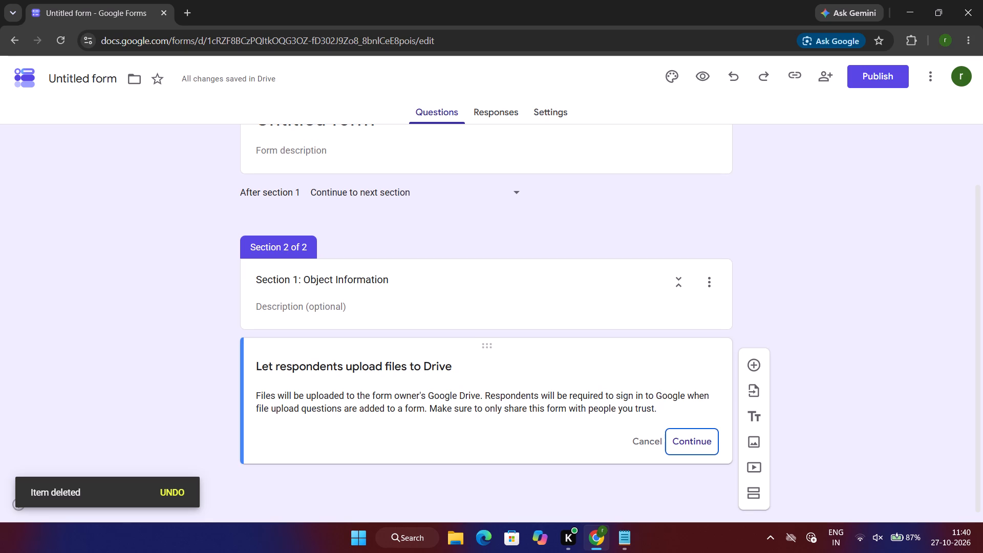
{"action": "left_click", "coordinate": [688, 440]}
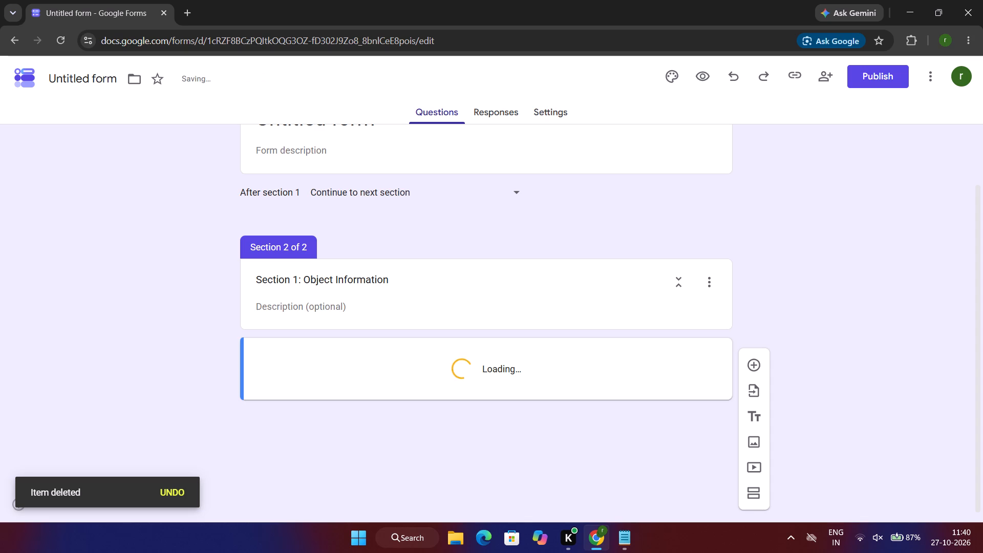
Set the file upload question's limits to a maximum of 10 files and a maximum file size of 100 MB.
{"action": "scroll", "coordinate": [615, 461], "scroll_direction": "down", "scroll_amount": 1}
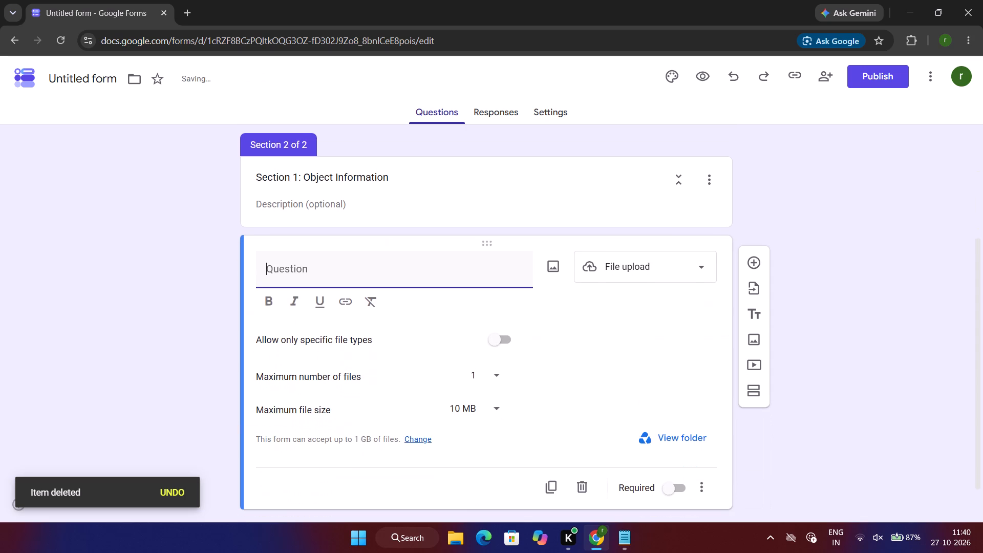
{"action": "scroll", "coordinate": [615, 461], "scroll_direction": "down", "scroll_amount": 2}
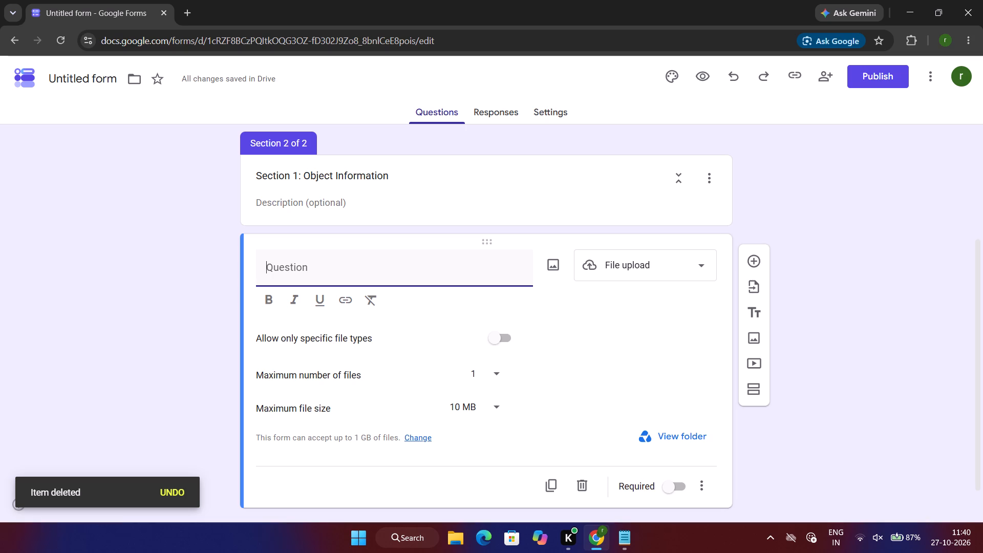
{"action": "left_click", "coordinate": [499, 374]}
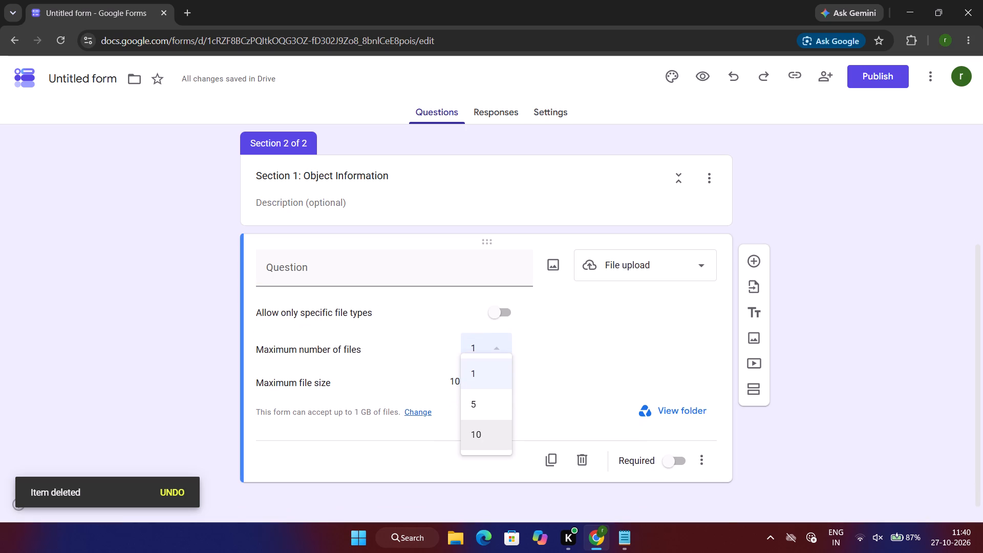
{"action": "scroll", "coordinate": [480, 433], "scroll_direction": "down", "scroll_amount": 3}
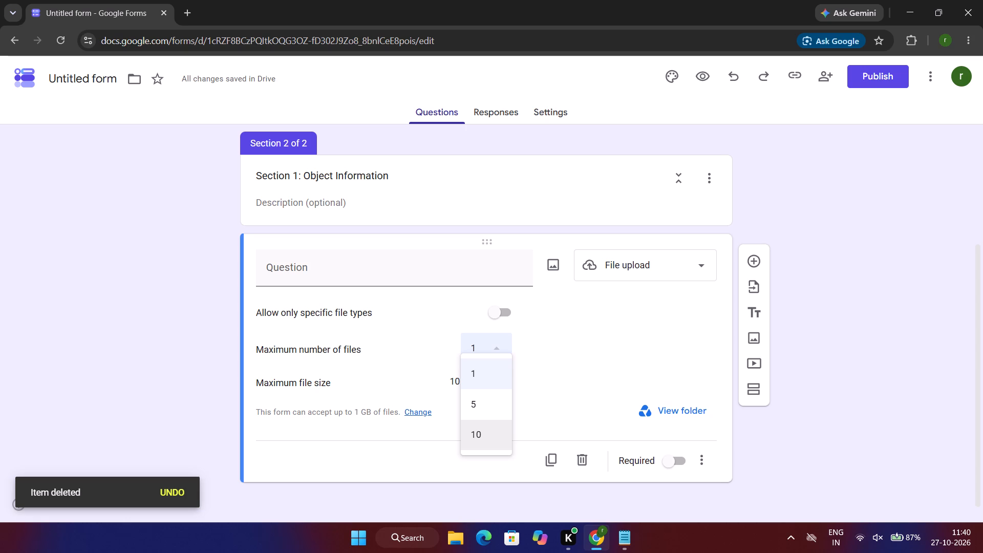
{"action": "left_click", "coordinate": [479, 434]}
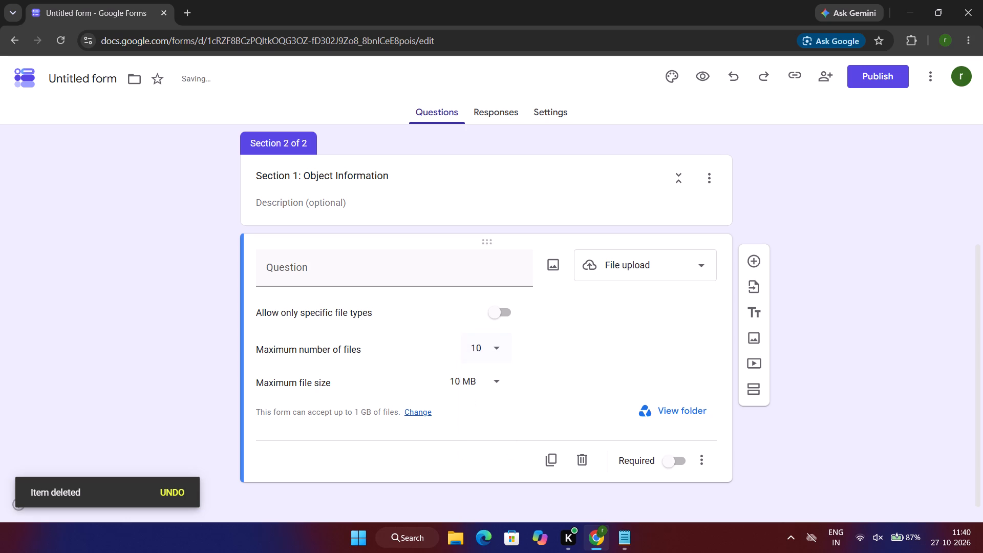
{"action": "left_click", "coordinate": [496, 380]}
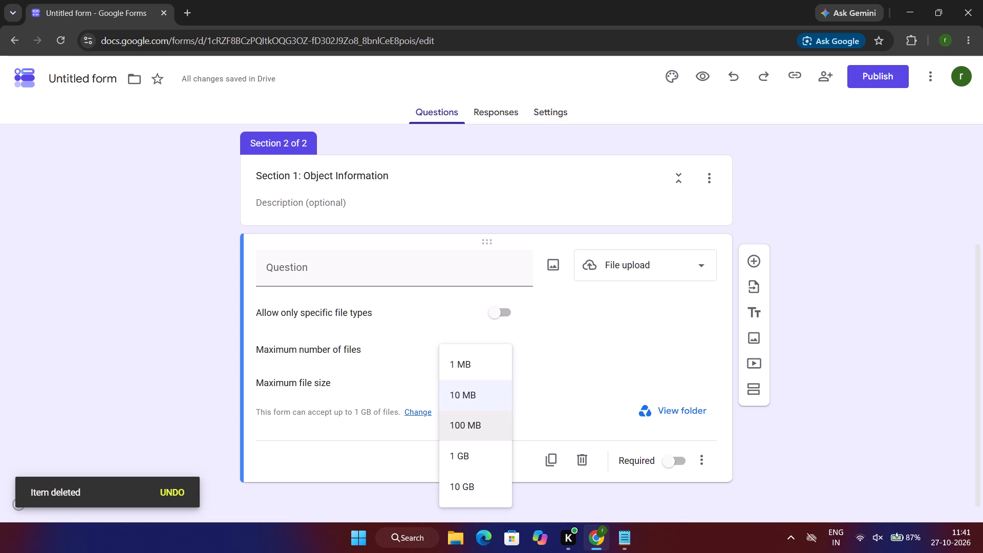
{"action": "left_click", "coordinate": [479, 427]}
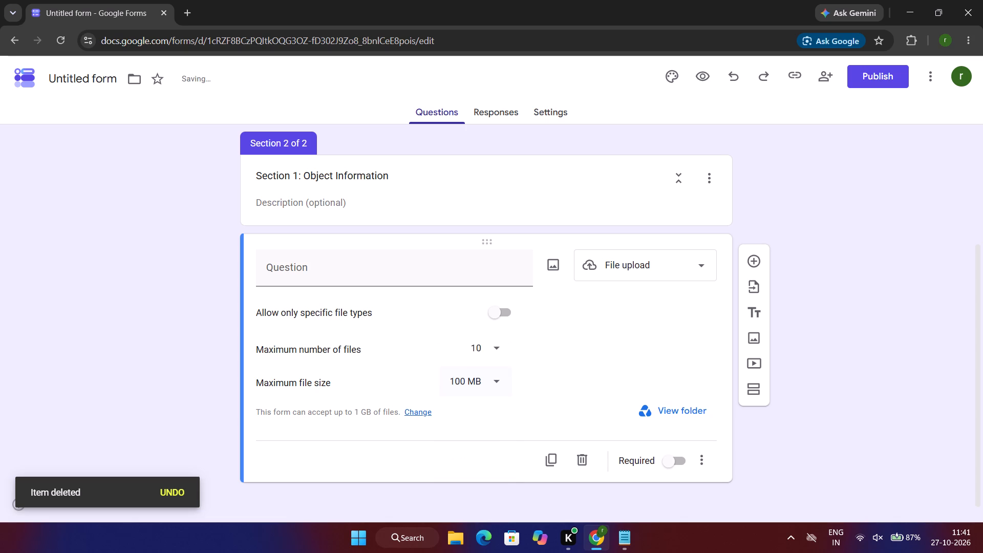
{"action": "left_click", "coordinate": [493, 346]}
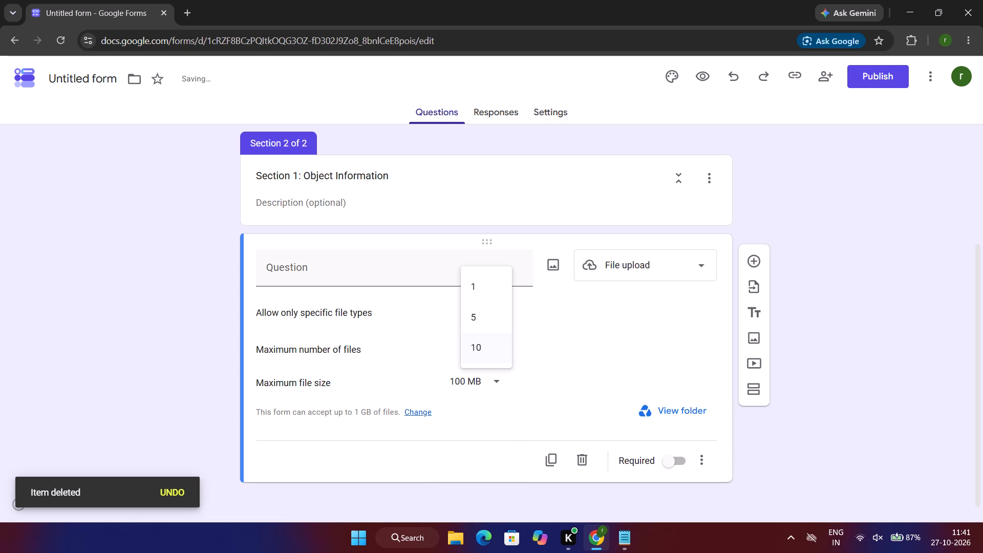
{"action": "left_click", "coordinate": [610, 365]}
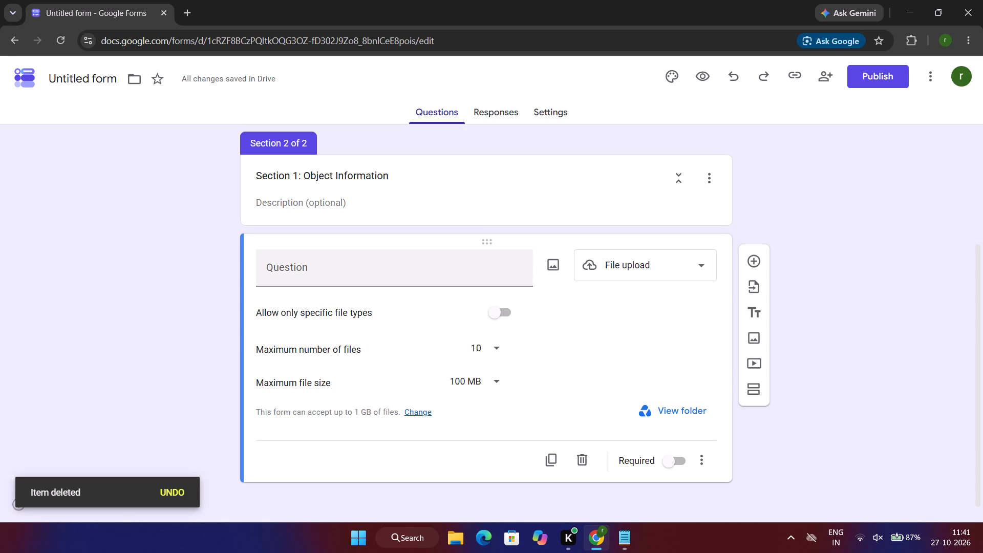
Enter "Take Images from every different angle" as the file upload question's text.
{"action": "left_click", "coordinate": [385, 262]}
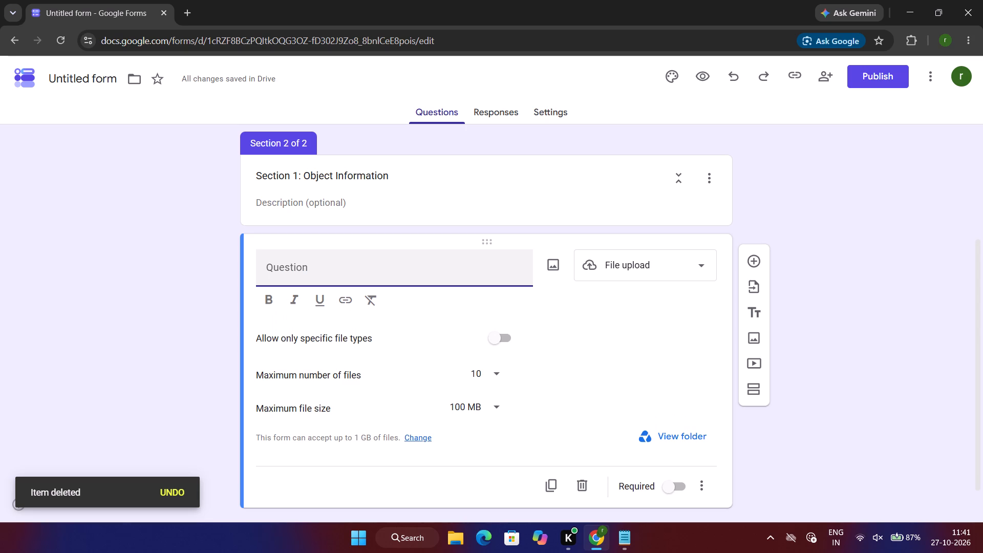
{"action": "key", "text": "shift+t"}
{"action": "type", "text": "ake"}
{"action": "key", "text": "space"}
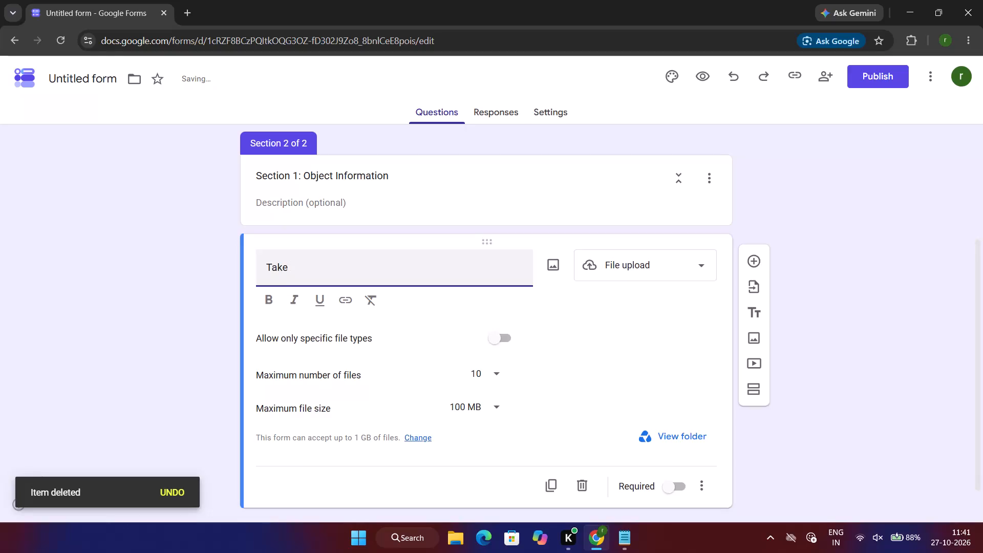
{"action": "type", "text": "Images"}
{"action": "key", "text": "space"}
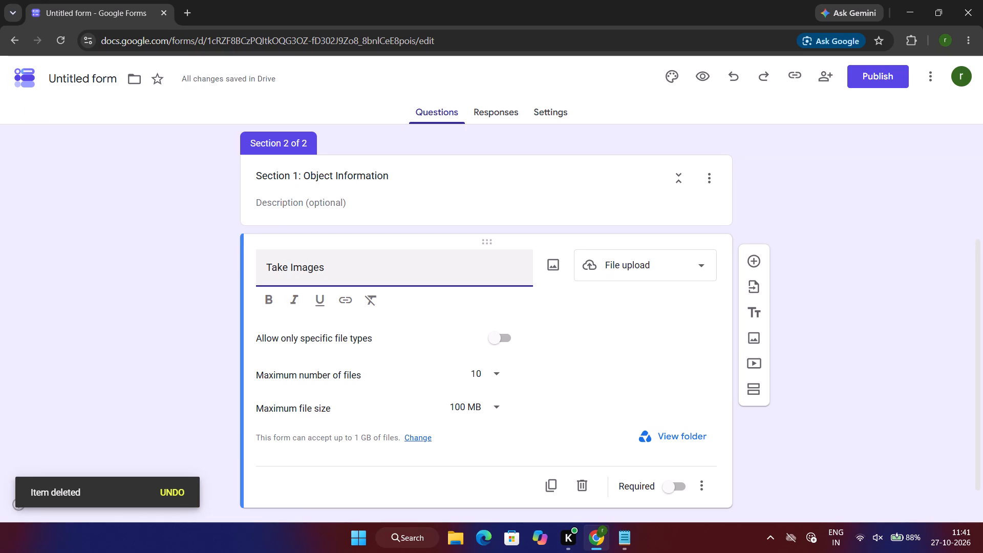
{"action": "type", "text": "from every different angle"}
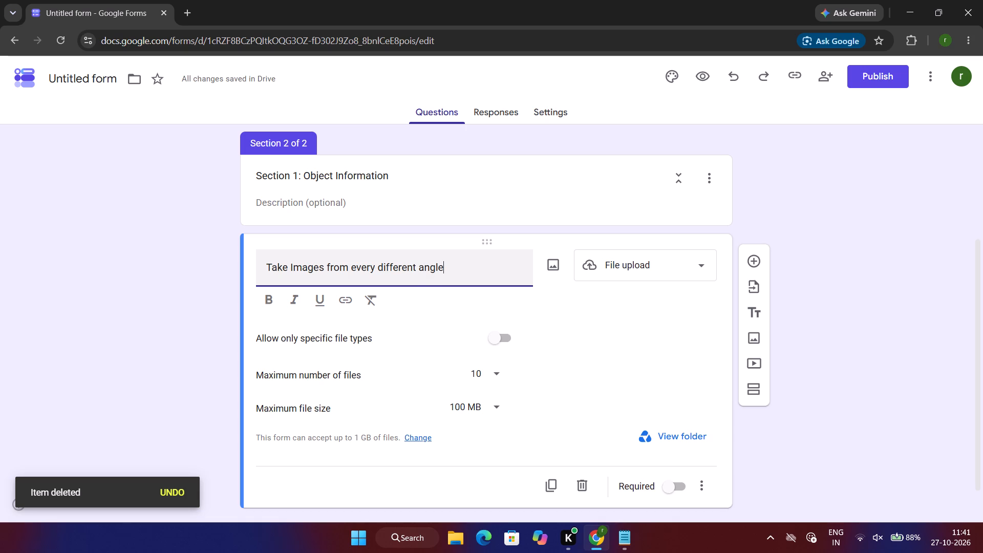
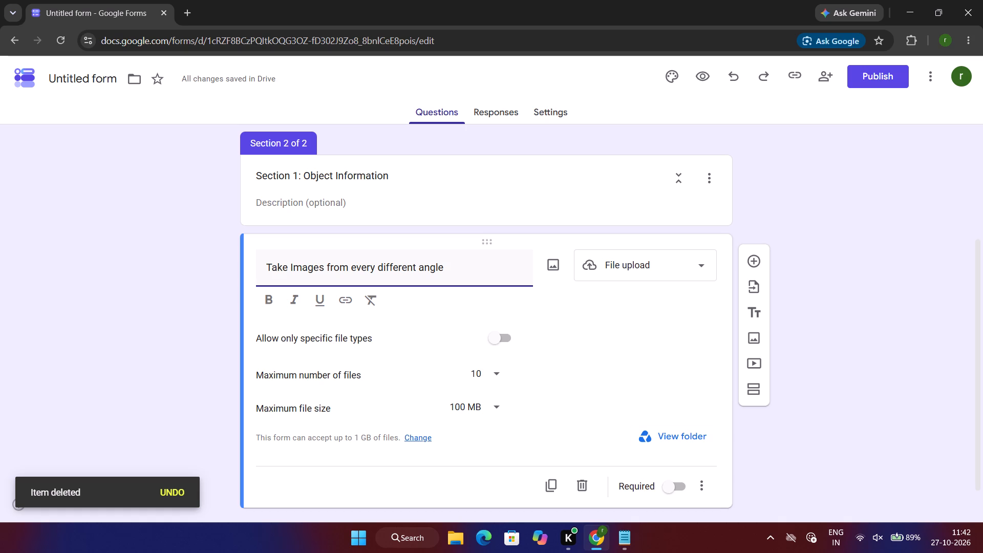
Make the file upload question required.
{"action": "scroll", "coordinate": [688, 412], "scroll_direction": "down", "scroll_amount": 1}
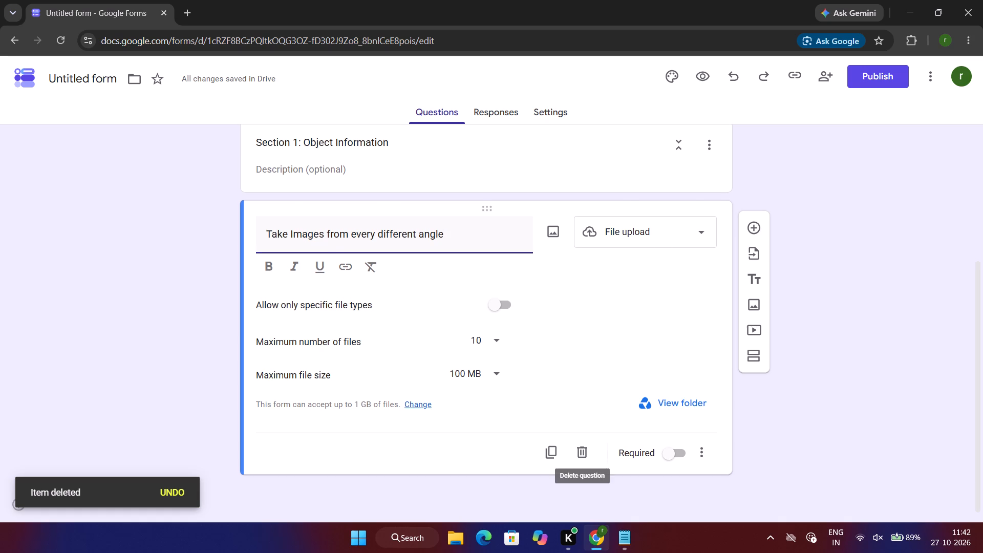
{"action": "left_click", "coordinate": [673, 455]}
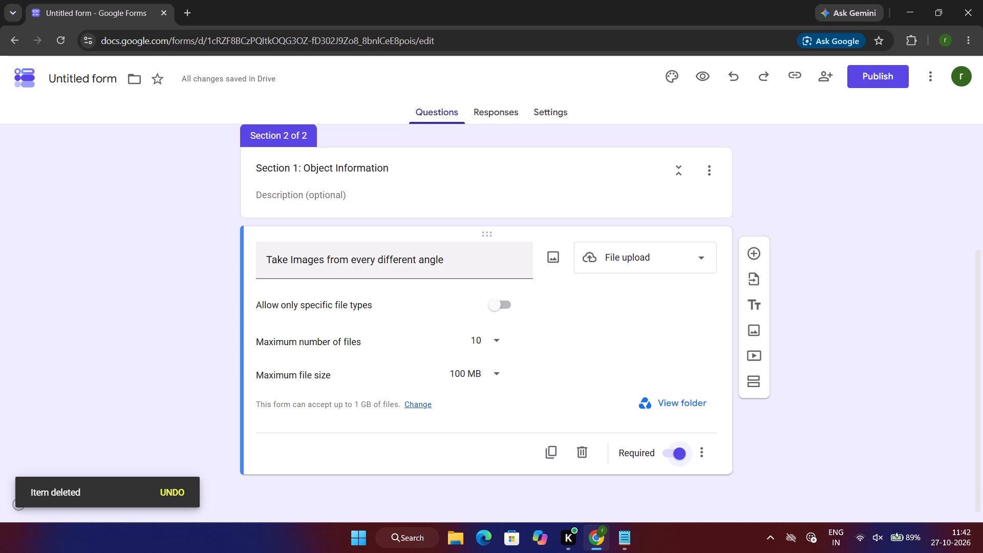
Insert the word "possible" before "different" in the file upload question's text.
{"action": "left_click", "coordinate": [378, 262]}
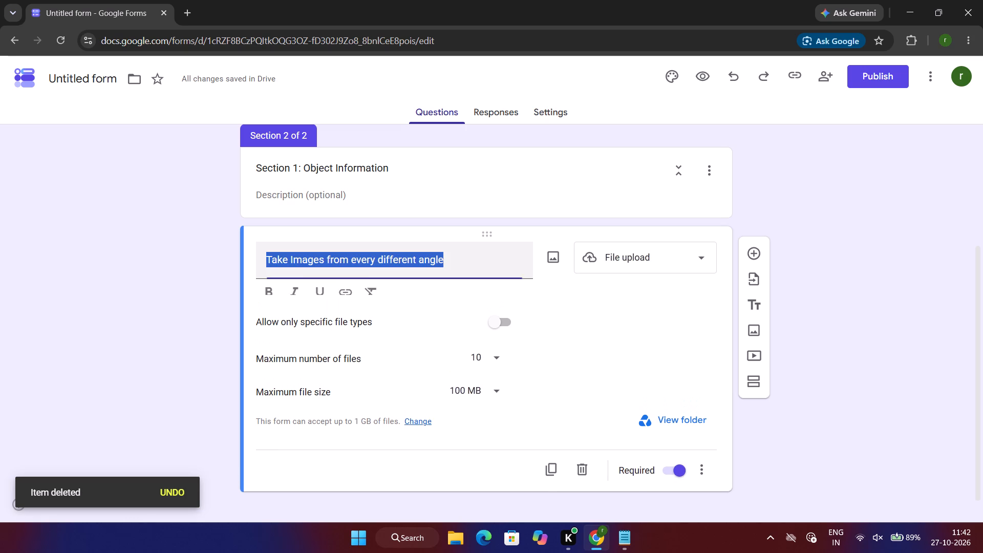
{"action": "left_click", "coordinate": [378, 262]}
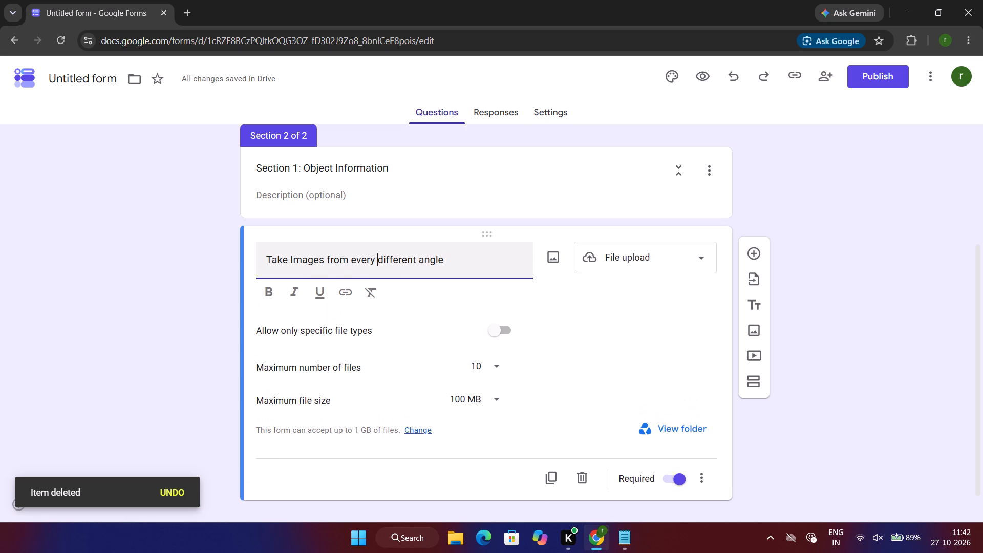
{"action": "type", "text": "possible"}
{"action": "key", "text": "space"}
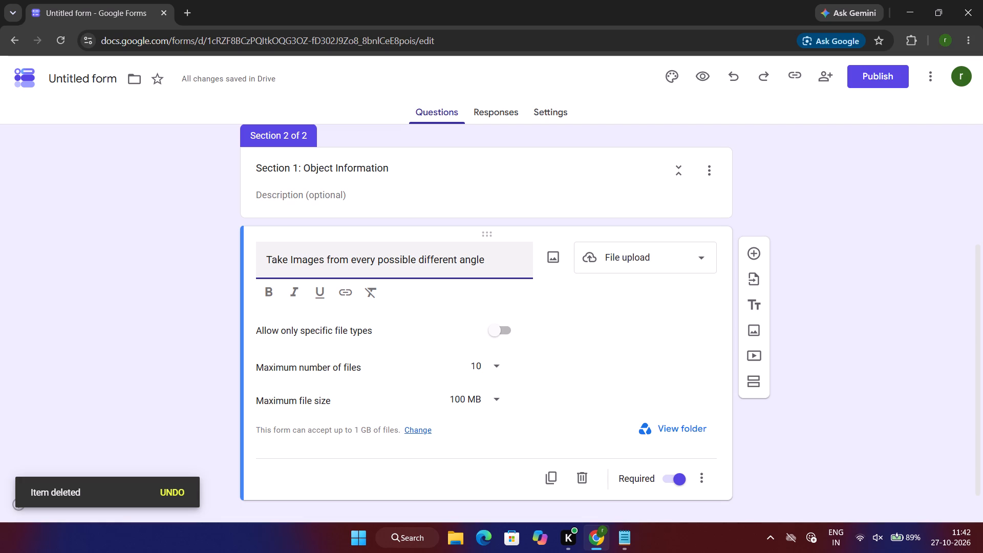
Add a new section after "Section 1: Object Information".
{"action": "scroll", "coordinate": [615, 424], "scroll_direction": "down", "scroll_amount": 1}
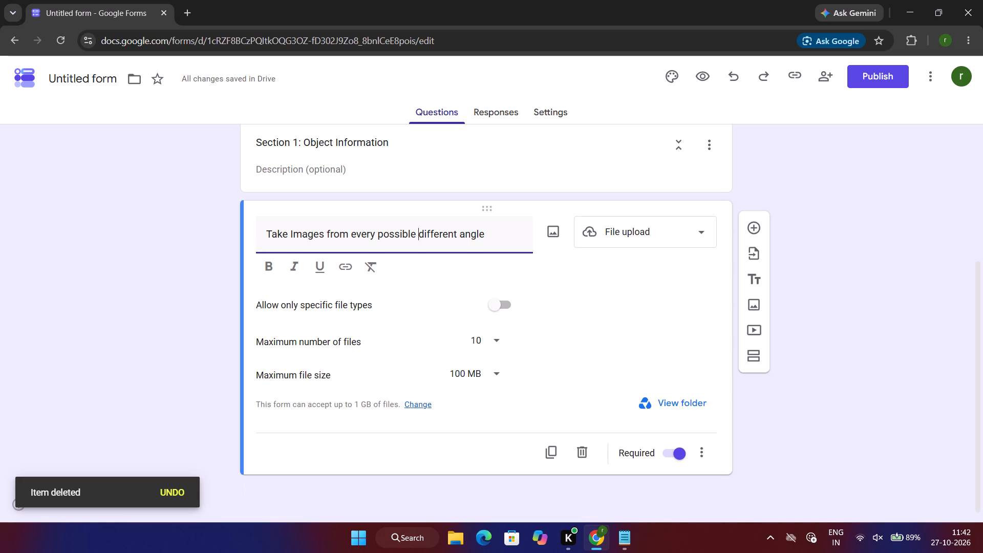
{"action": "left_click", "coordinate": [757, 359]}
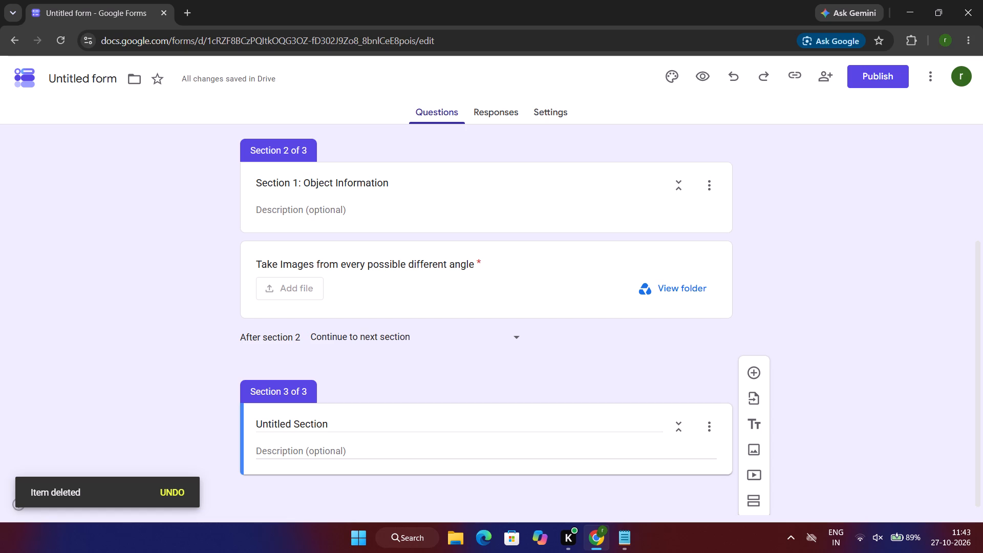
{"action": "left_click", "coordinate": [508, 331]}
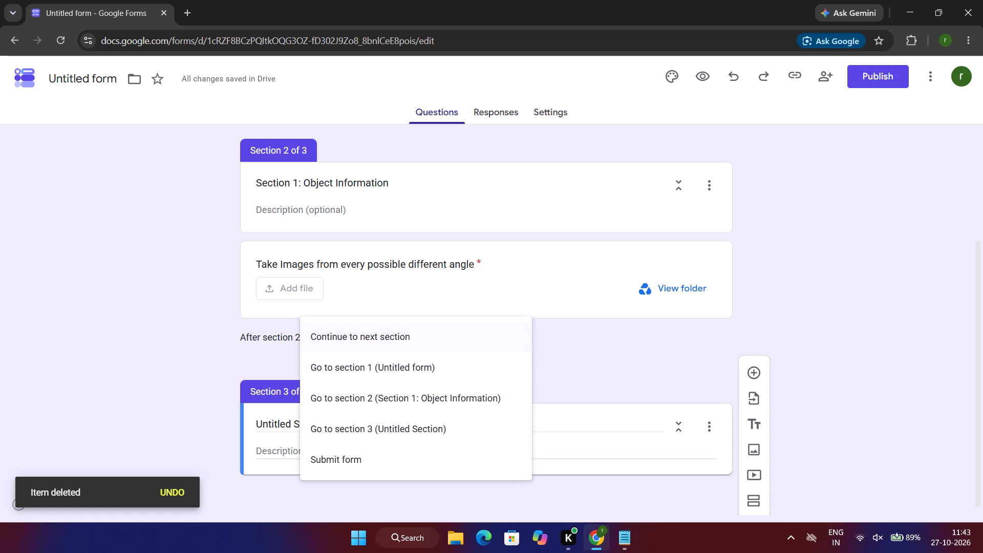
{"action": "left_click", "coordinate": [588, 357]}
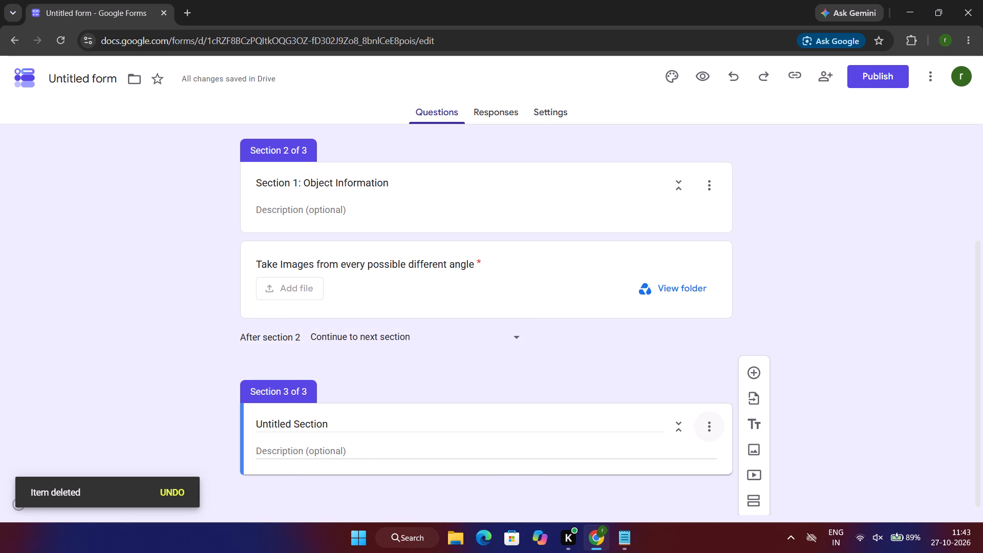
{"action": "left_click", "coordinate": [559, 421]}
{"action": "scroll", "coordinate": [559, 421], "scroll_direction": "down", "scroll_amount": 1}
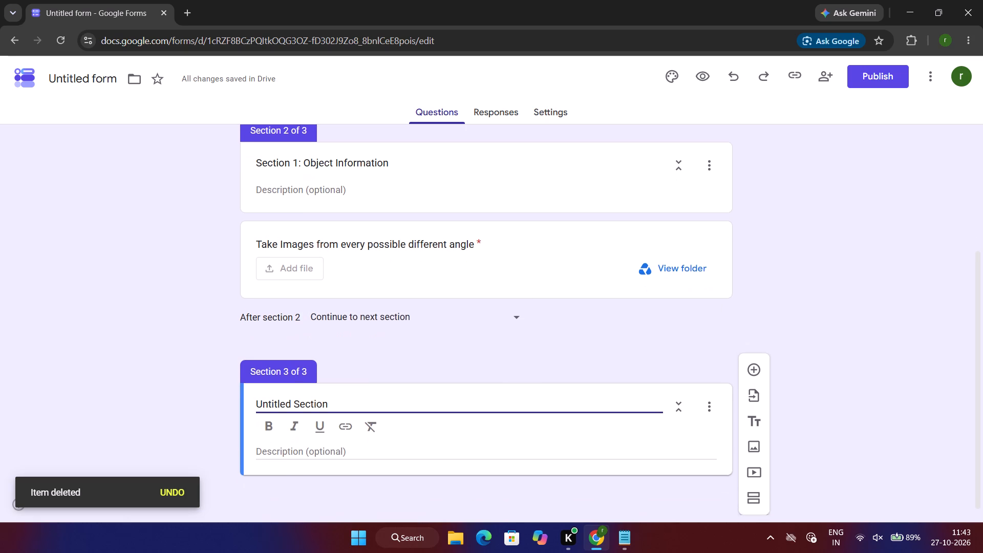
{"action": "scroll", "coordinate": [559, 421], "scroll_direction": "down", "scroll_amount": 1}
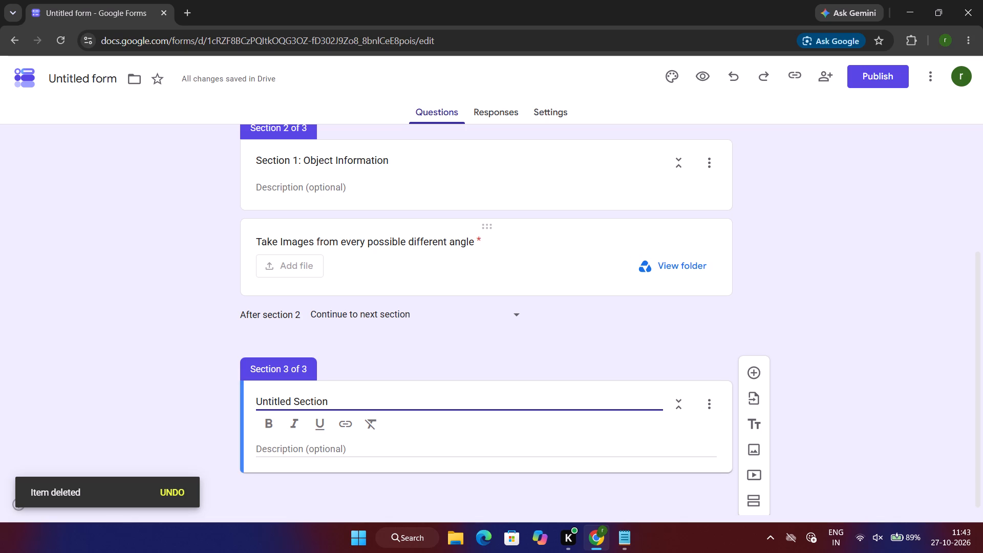
Add a new question below the file upload question in "Section 1: Object Information".
{"action": "left_click", "coordinate": [590, 226]}
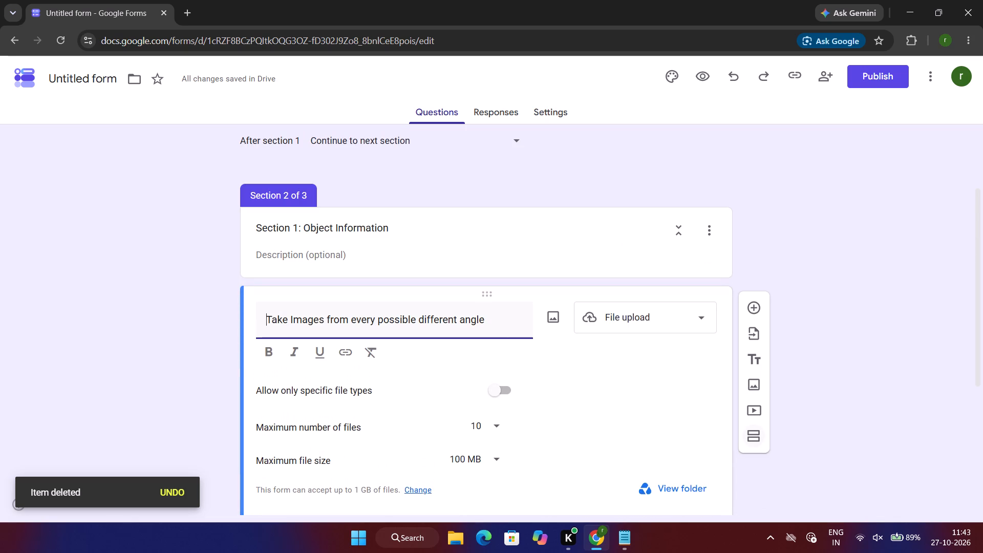
{"action": "left_click", "coordinate": [753, 308]}
{"action": "scroll", "coordinate": [753, 308], "scroll_direction": "down", "scroll_amount": 1}
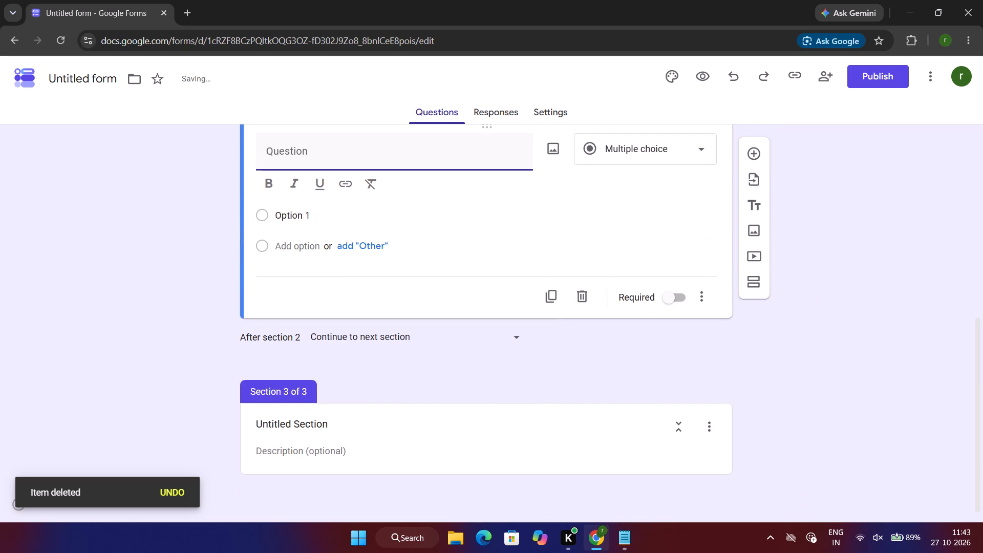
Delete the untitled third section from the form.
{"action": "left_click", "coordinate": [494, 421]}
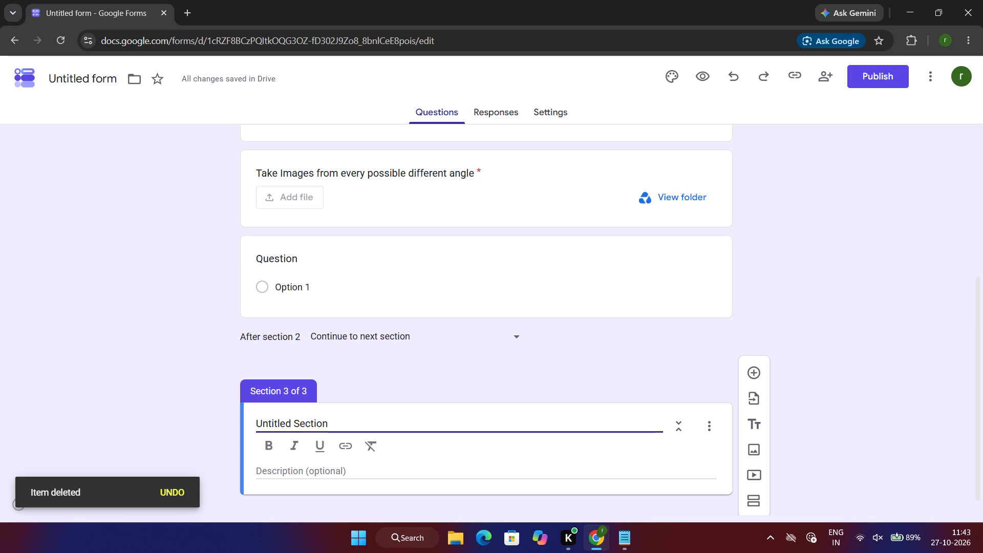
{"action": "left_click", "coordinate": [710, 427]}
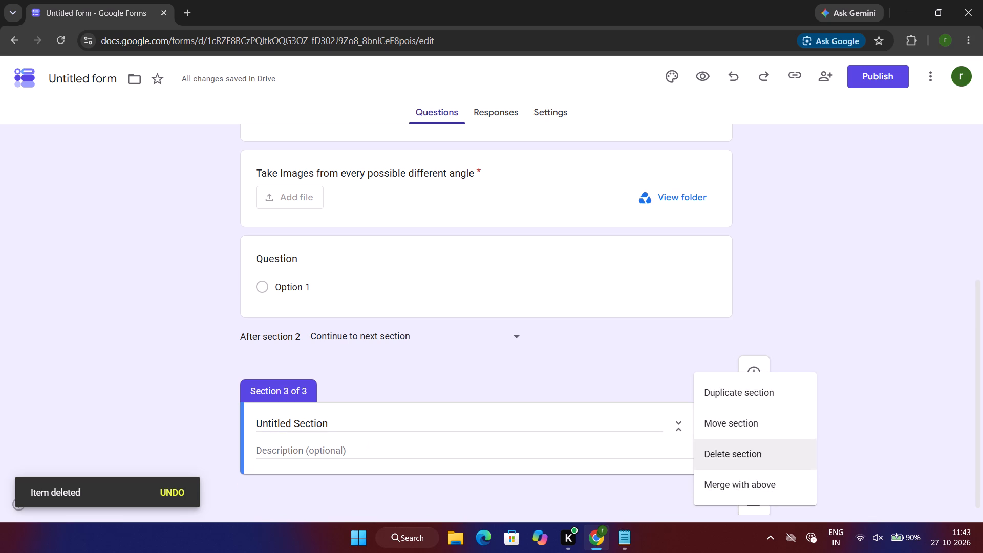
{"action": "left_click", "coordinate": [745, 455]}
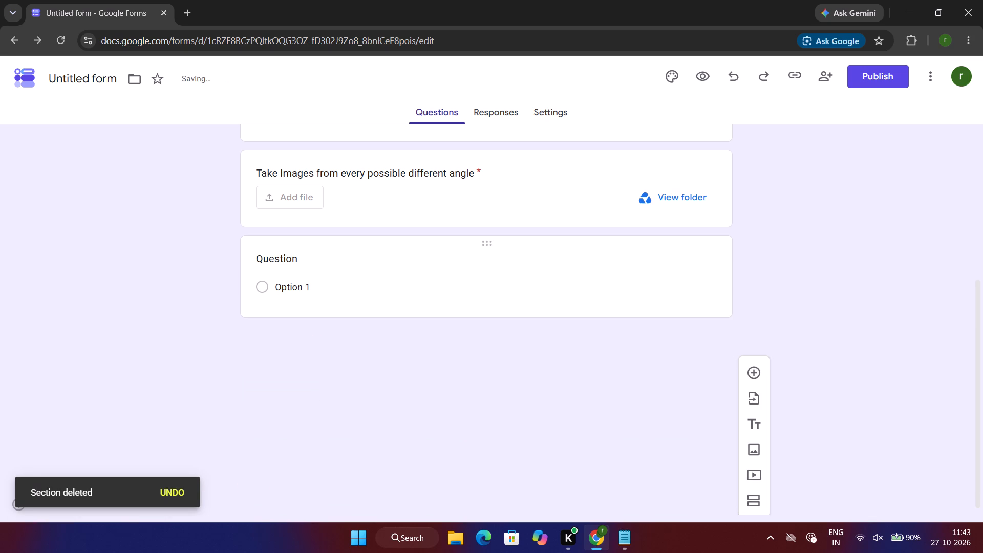
Copy "What is the name of the object shown in your photograph?" from the Notepad questionnaire into the new question's text, without its number.
{"action": "left_click", "coordinate": [341, 252]}
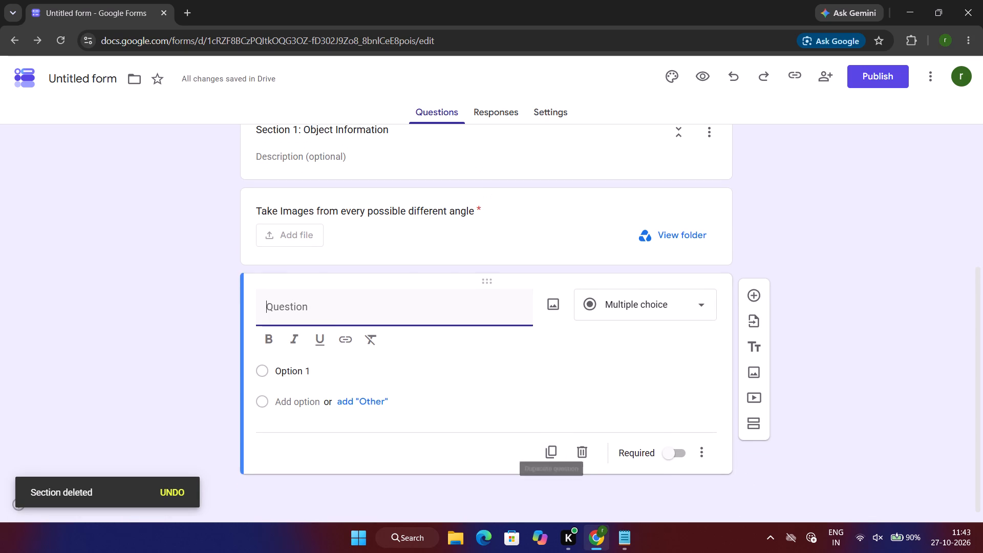
{"action": "left_click", "coordinate": [629, 543]}
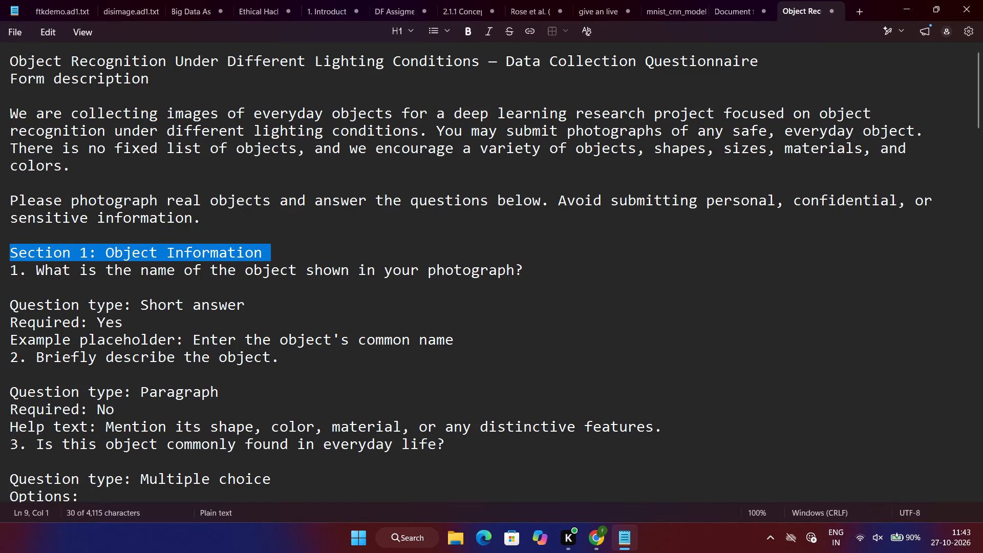
{"action": "double_click", "coordinate": [4, 268]}
{"action": "key", "text": "ctrl+c"}
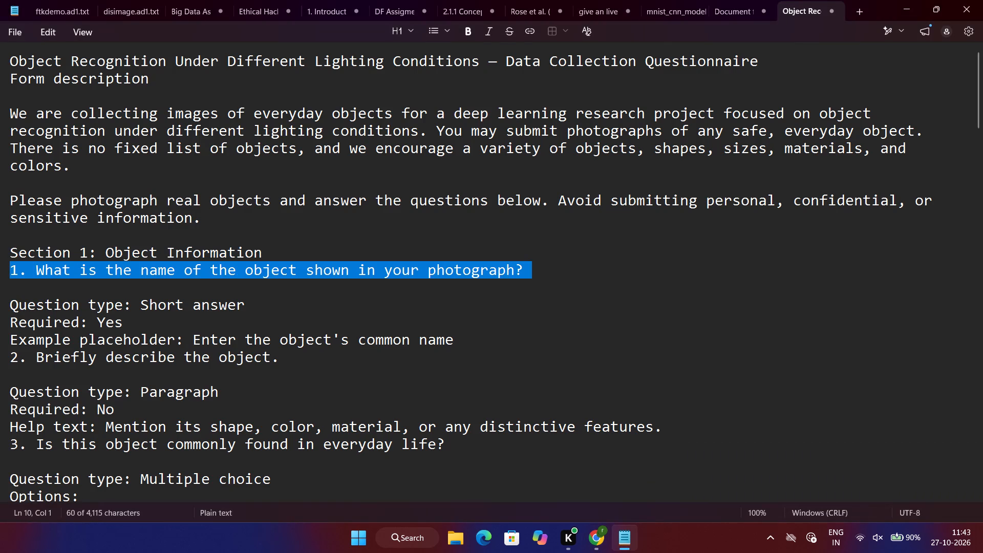
{"action": "left_click", "coordinate": [600, 541]}
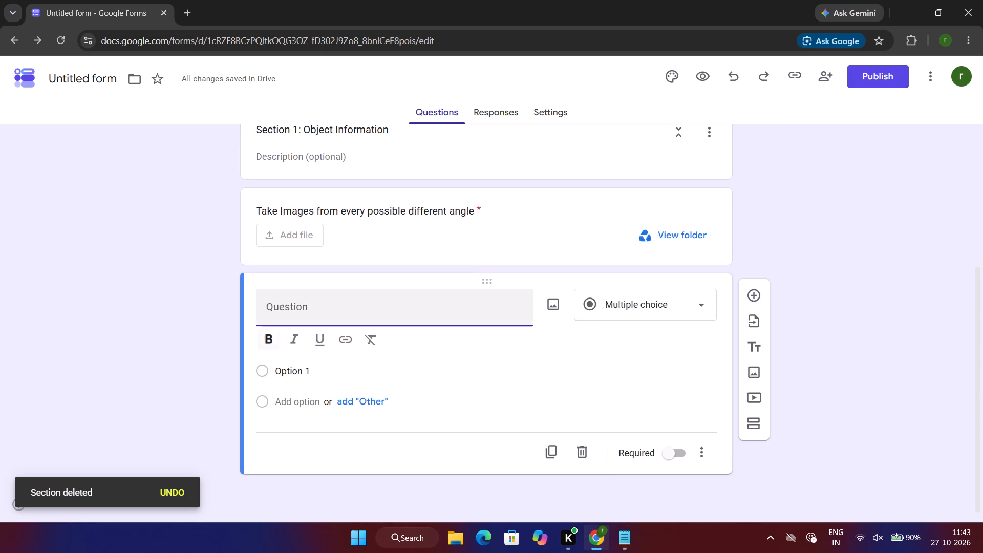
{"action": "key", "text": "ctrl+v"}
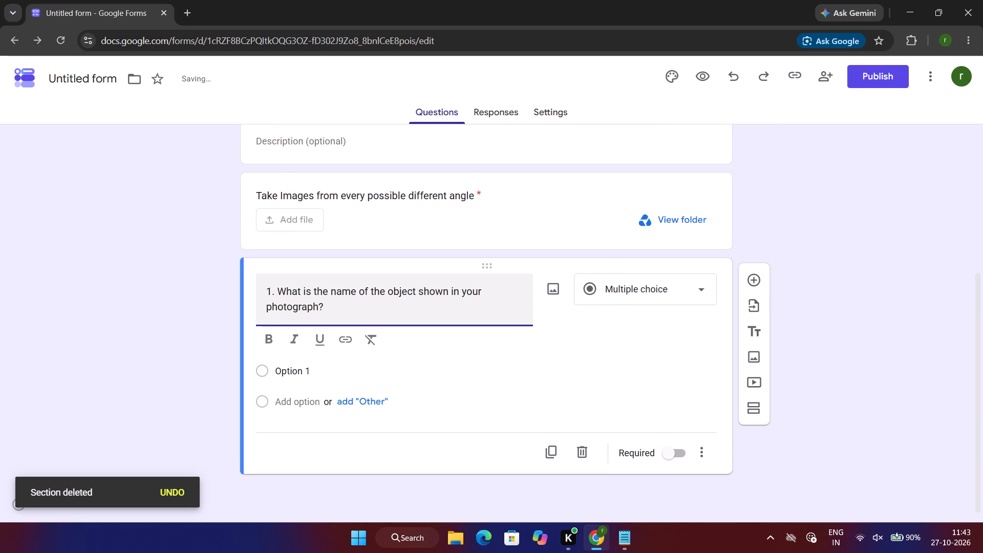
{"action": "left_click_drag", "start_coordinate": [275, 289], "coordinate": [261, 291]}
{"action": "key", "text": "BackSpace"}
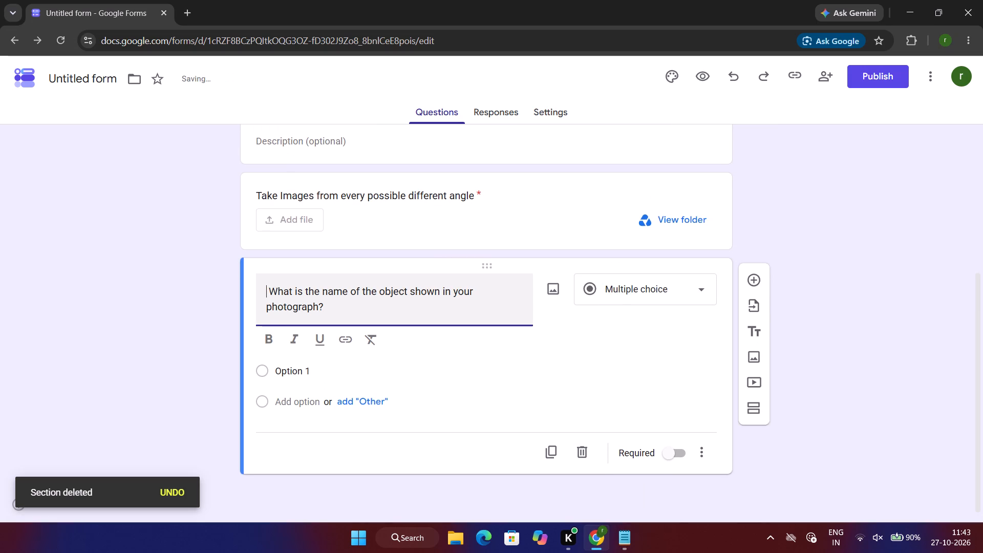
{"action": "key", "text": "Delete"}
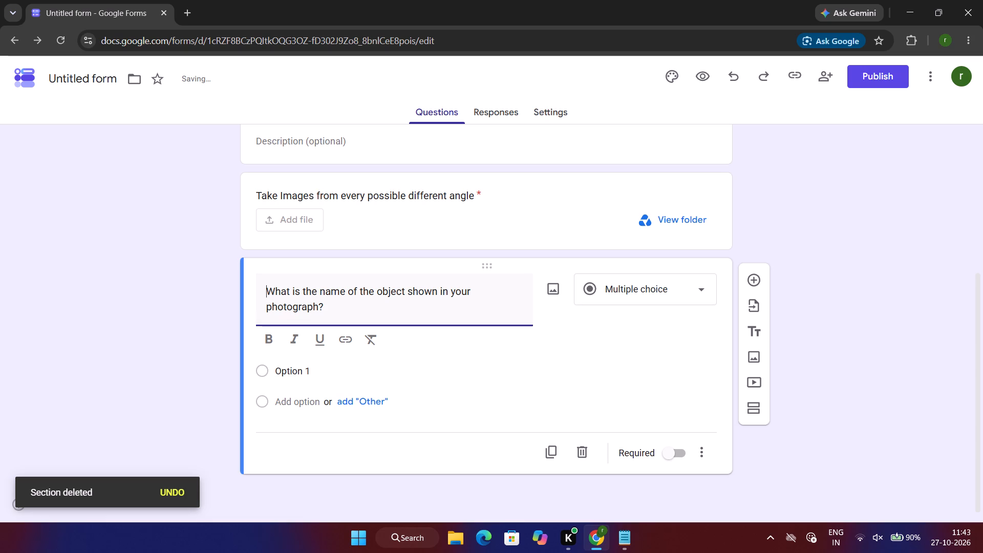
Set the object name question's type to Short answer and make it required.
{"action": "left_click", "coordinate": [680, 290]}
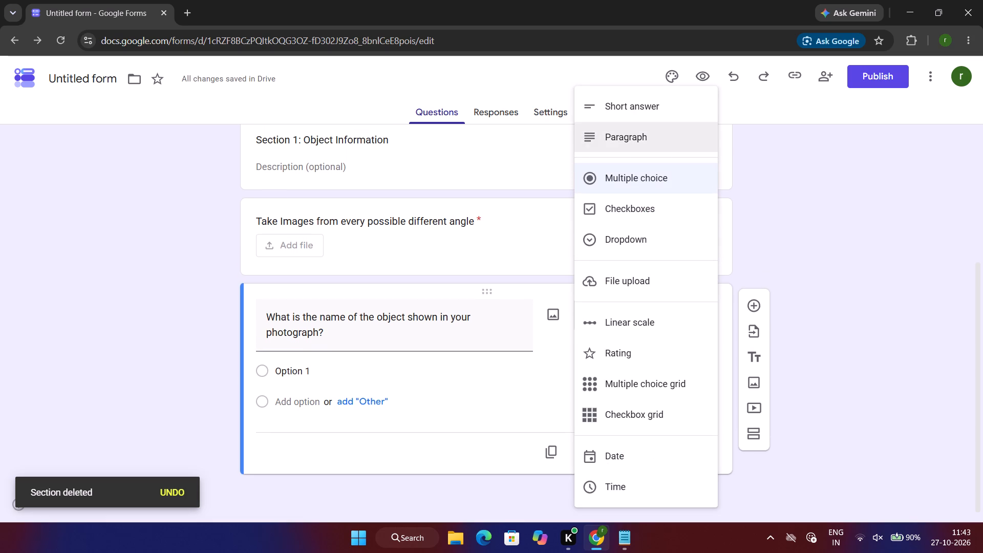
{"action": "left_click", "coordinate": [656, 118]}
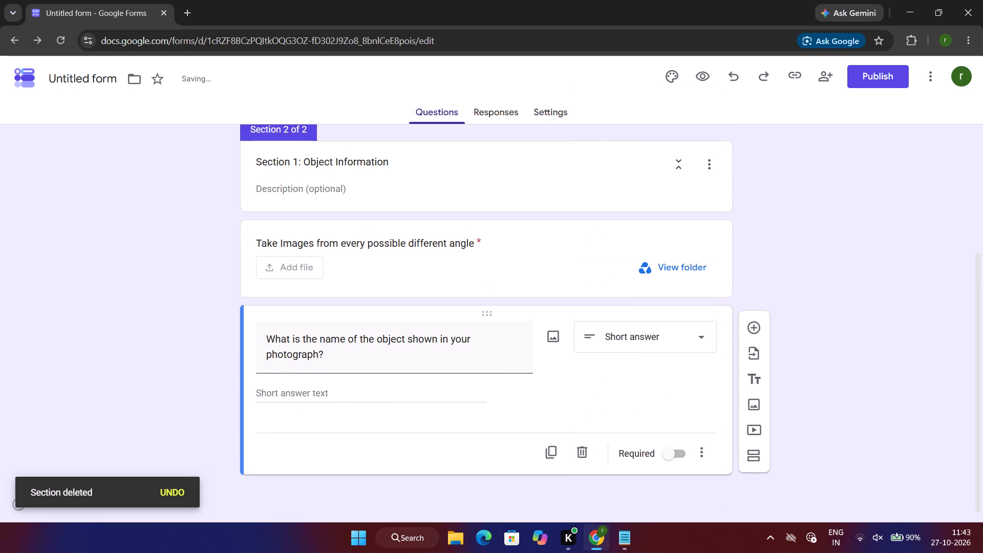
{"action": "left_click", "coordinate": [682, 339]}
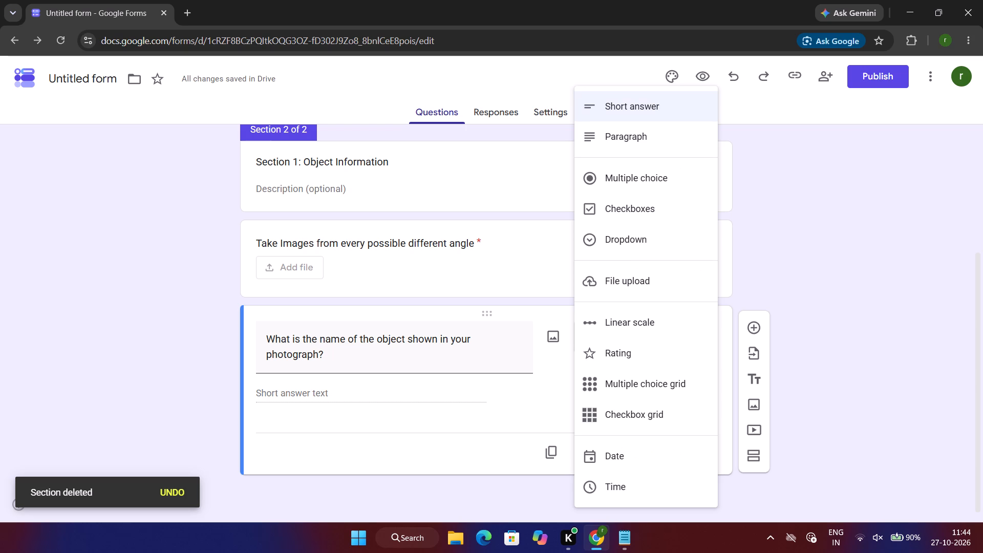
{"action": "left_click", "coordinate": [414, 500]}
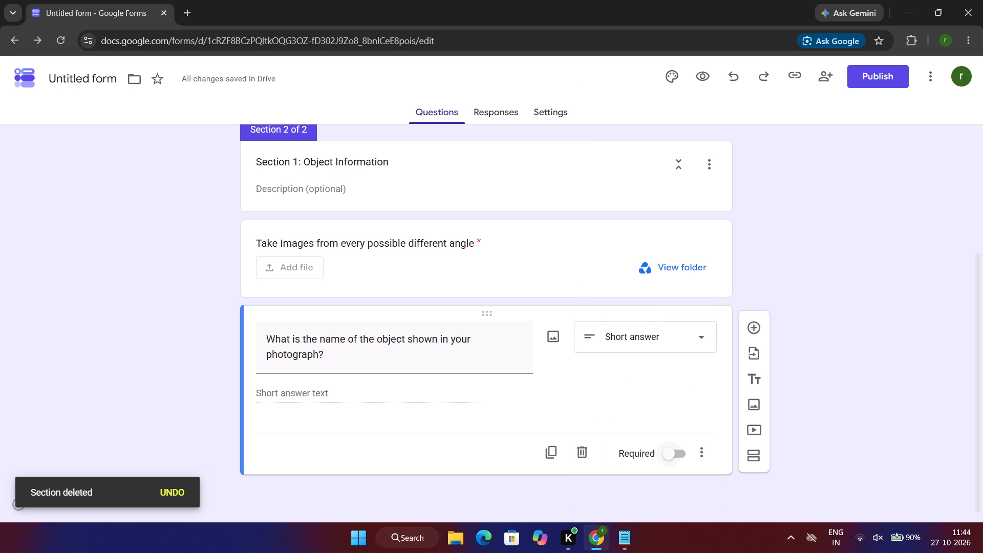
{"action": "left_click", "coordinate": [669, 454]}
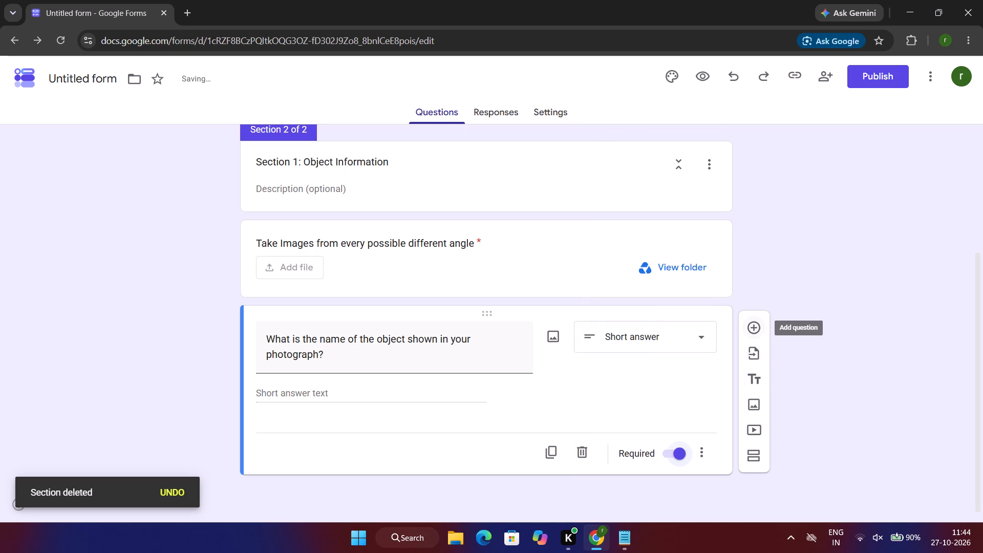
Add another question below the object name question.
{"action": "left_click", "coordinate": [757, 327]}
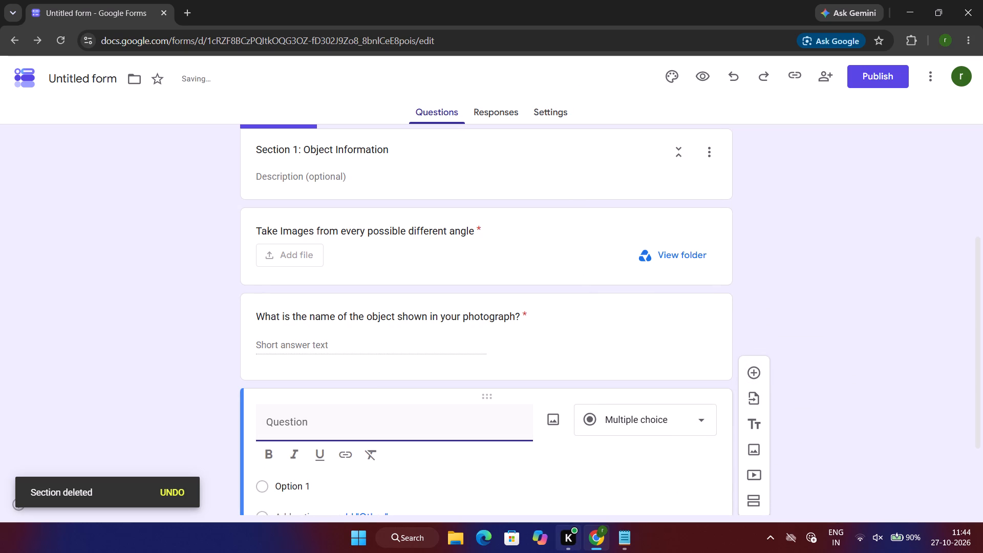
Arrange the Notepad questionnaire and the form's browser window side by side in a split-screen layout.
{"action": "left_click", "coordinate": [626, 531]}
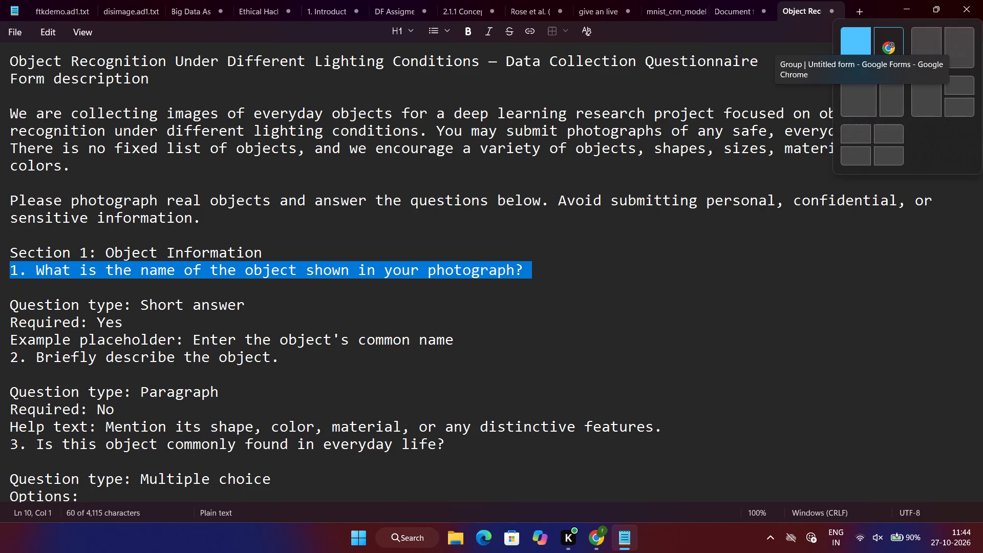
{"action": "left_click", "coordinate": [862, 41]}
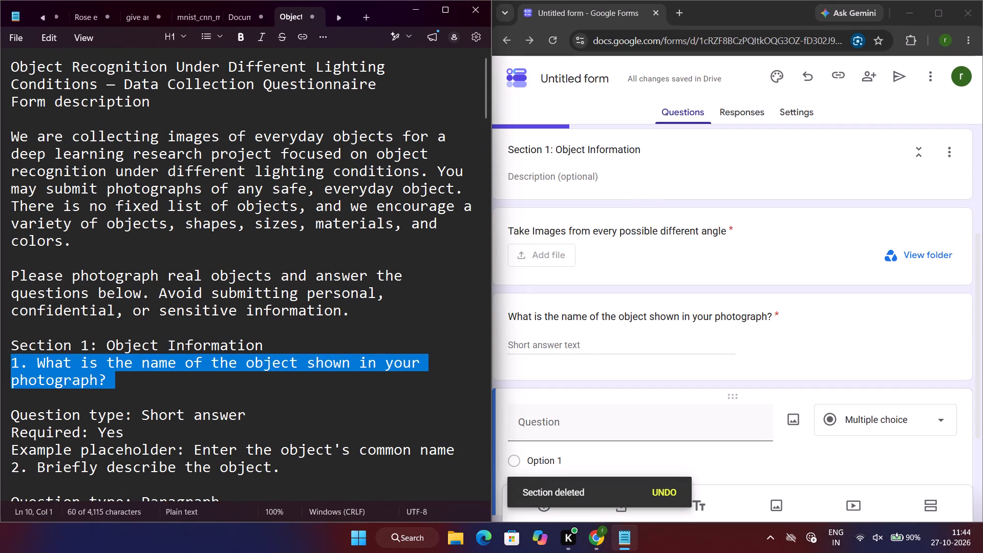
{"action": "scroll", "coordinate": [298, 333], "scroll_direction": "right", "scroll_amount": 2}
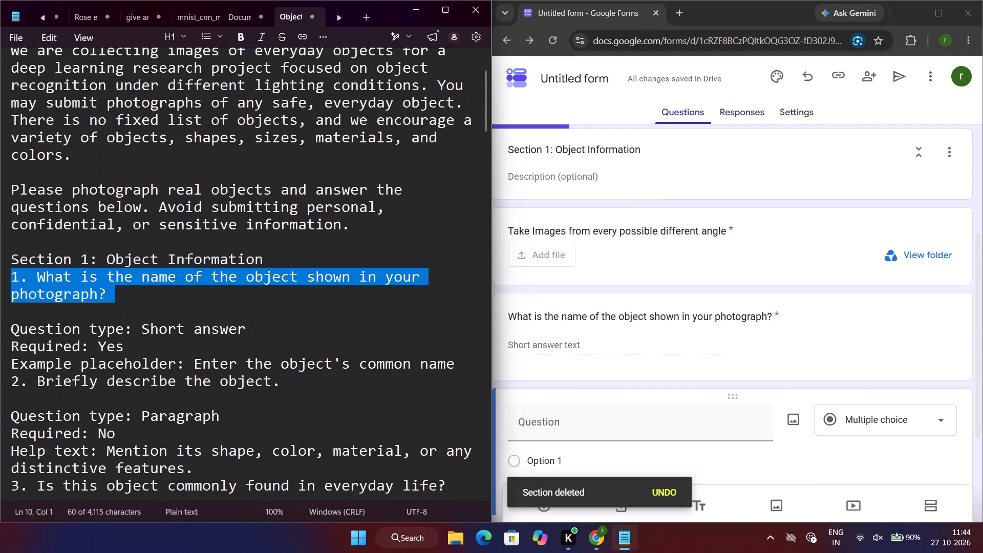
{"action": "left_click", "coordinate": [306, 331]}
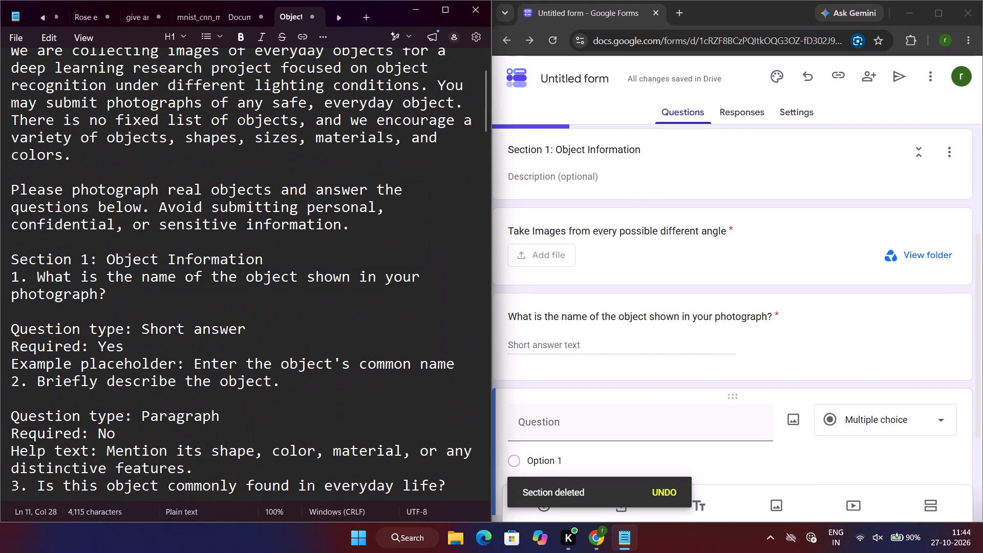
{"action": "scroll", "coordinate": [164, 350], "scroll_direction": "down", "scroll_amount": 1}
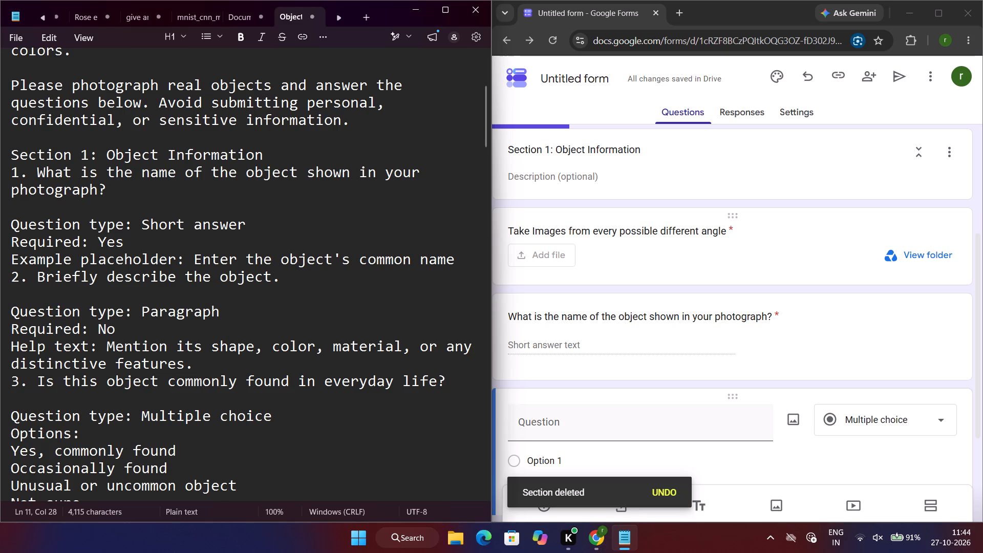
{"action": "left_click", "coordinate": [871, 146]}
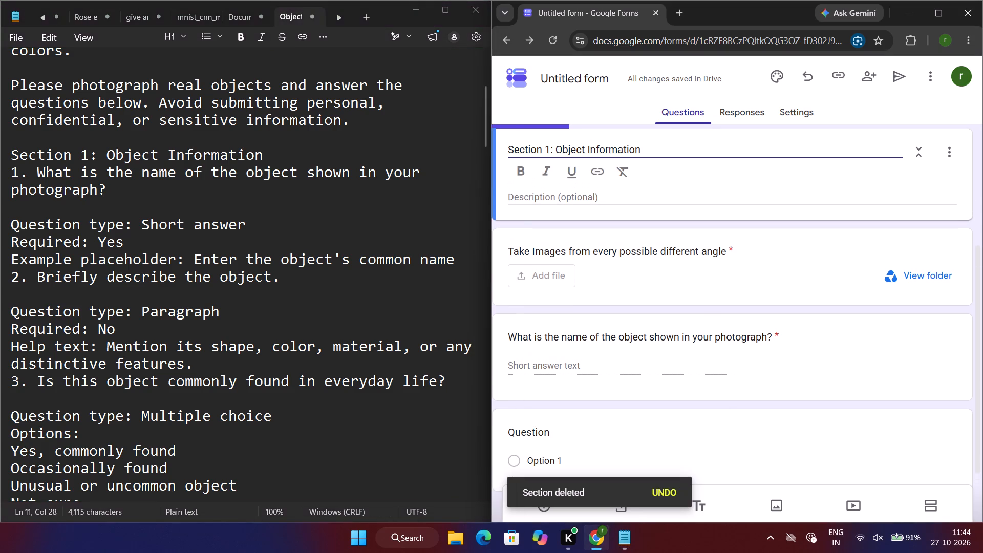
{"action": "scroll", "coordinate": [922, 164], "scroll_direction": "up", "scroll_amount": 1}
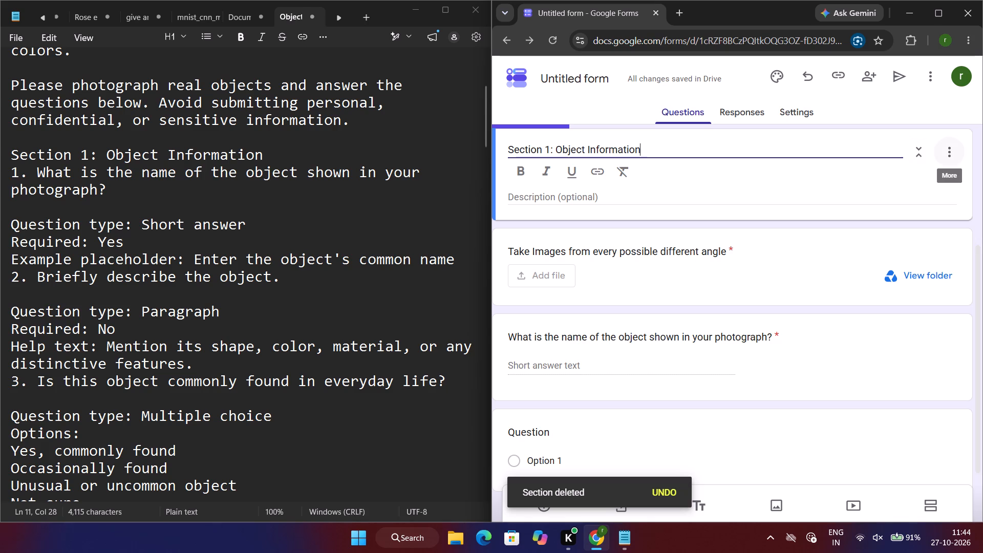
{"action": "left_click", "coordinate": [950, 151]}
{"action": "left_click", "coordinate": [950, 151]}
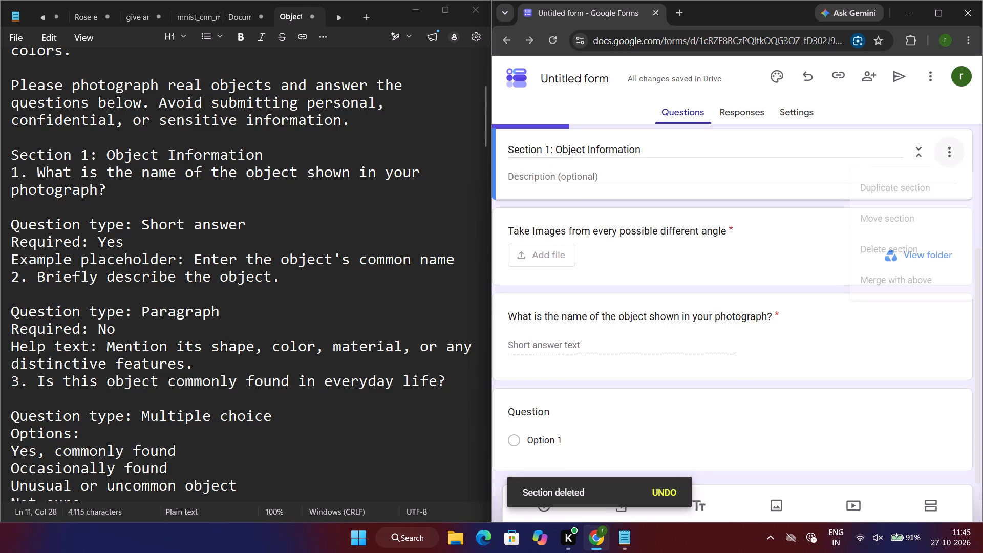
Move the blank question directly below the Section 1: Object Information header, above the image upload question.
{"action": "left_click", "coordinate": [764, 218]}
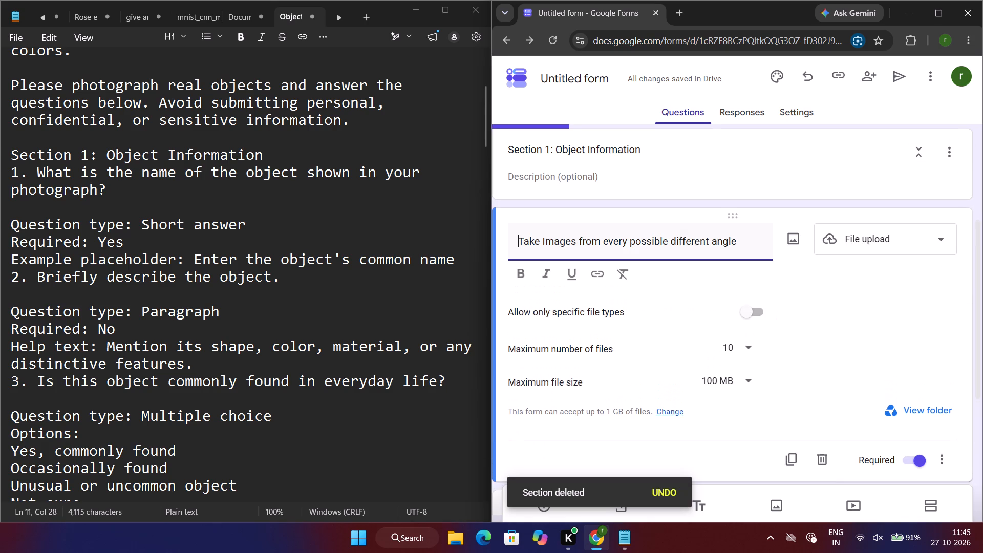
{"action": "scroll", "coordinate": [735, 403], "scroll_direction": "down", "scroll_amount": 4}
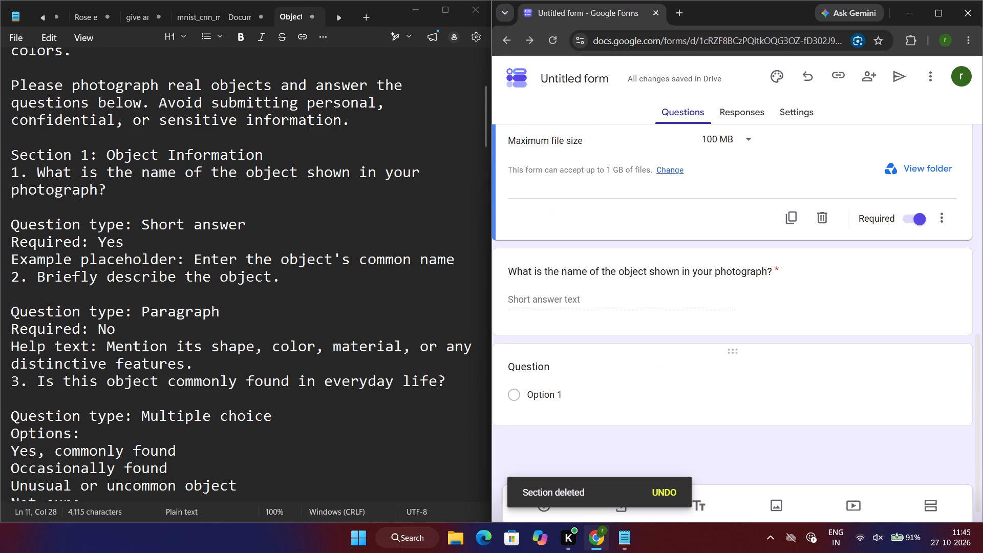
{"action": "left_click_drag", "start_coordinate": [734, 349], "coordinate": [738, 214]}
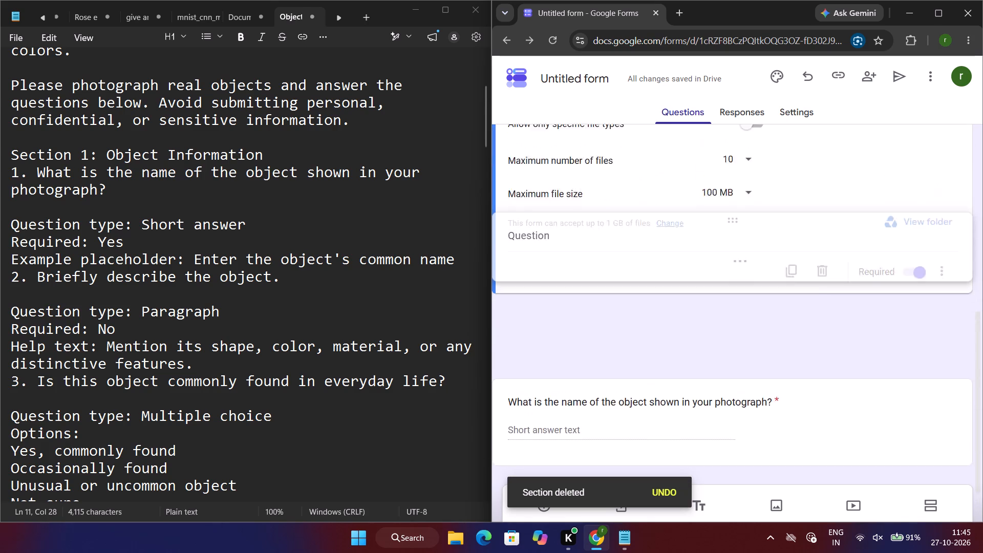
{"action": "left_click_drag", "start_coordinate": [738, 214], "coordinate": [756, 212]}
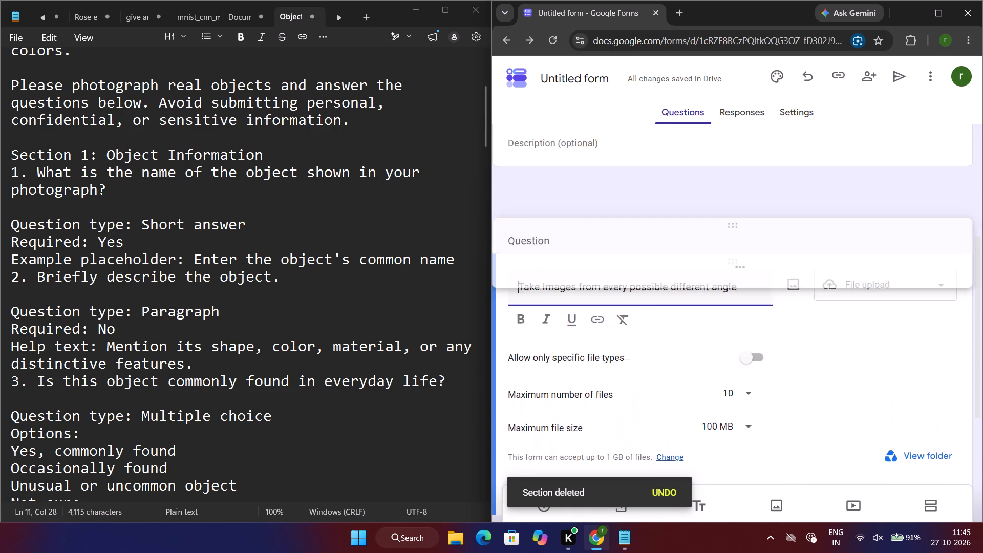
{"action": "left_click_drag", "start_coordinate": [756, 212], "coordinate": [753, 273]}
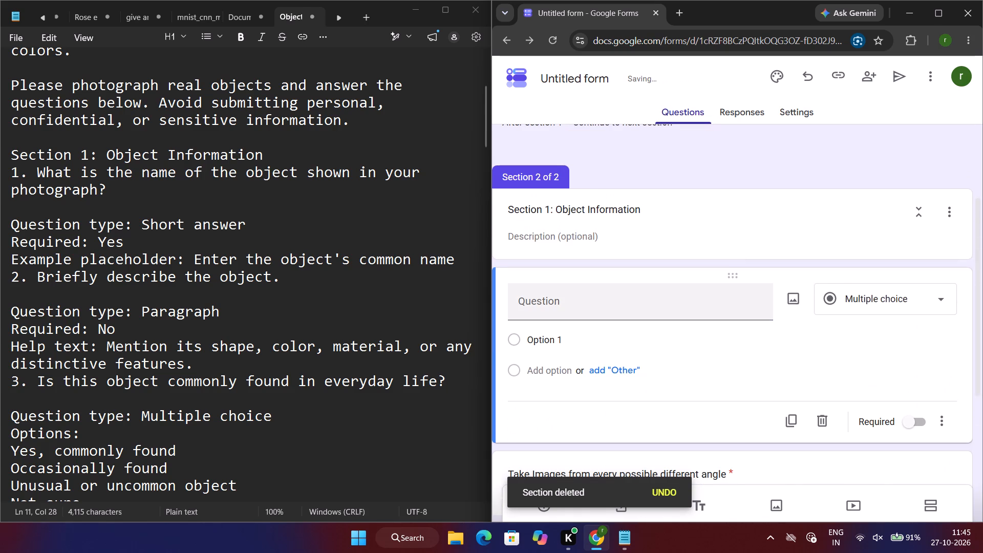
Enter "Your Name" as the blank question's text and make the question required.
{"action": "left_click", "coordinate": [615, 300]}
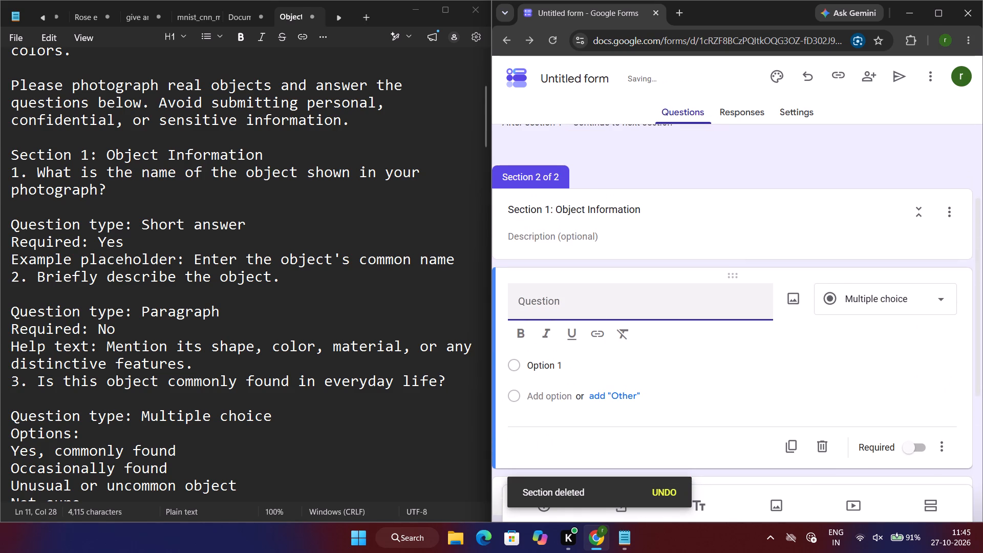
{"action": "key", "text": "shift+y"}
{"action": "type", "text": "our Name"}
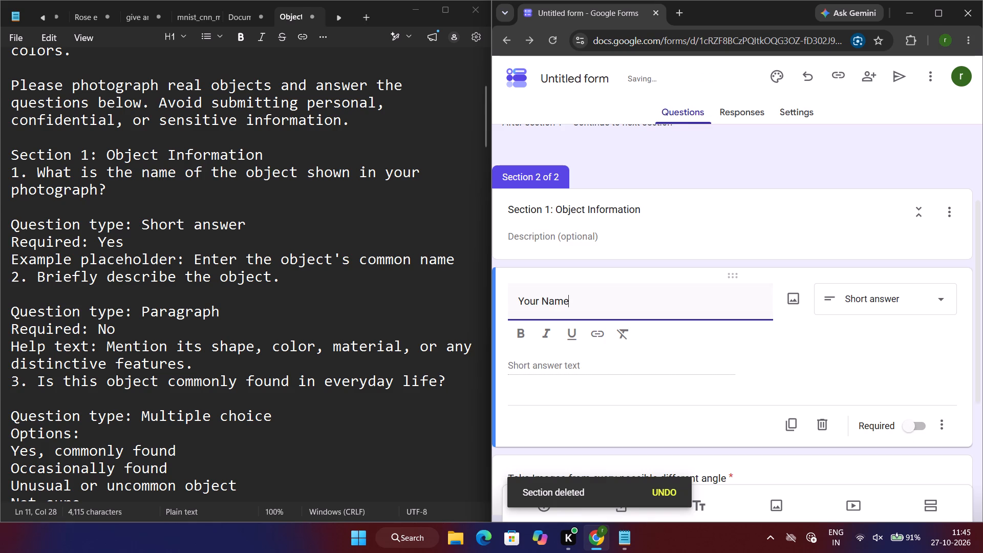
{"action": "scroll", "coordinate": [741, 354], "scroll_direction": "down", "scroll_amount": 3}
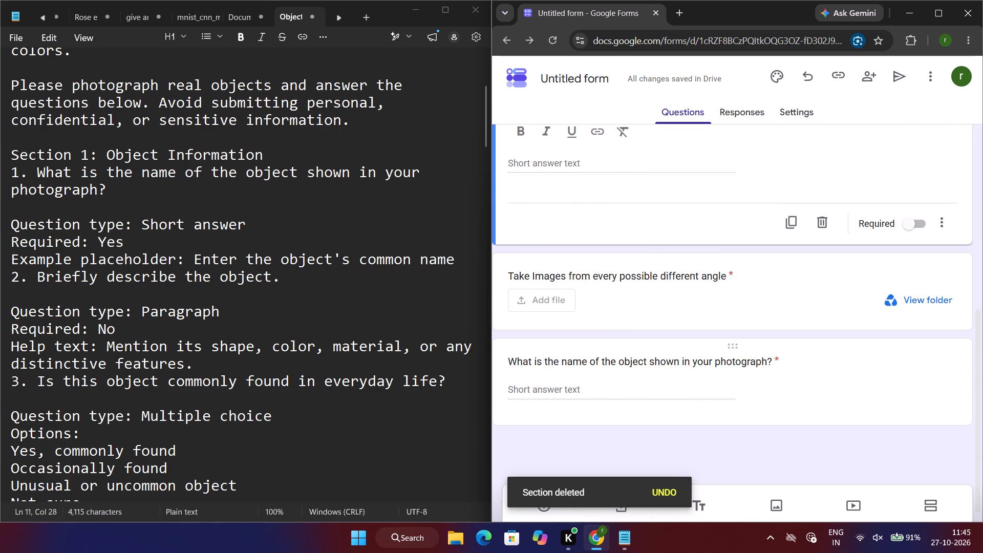
{"action": "scroll", "coordinate": [741, 354], "scroll_direction": "down", "scroll_amount": 1}
{"action": "left_click", "coordinate": [720, 446]}
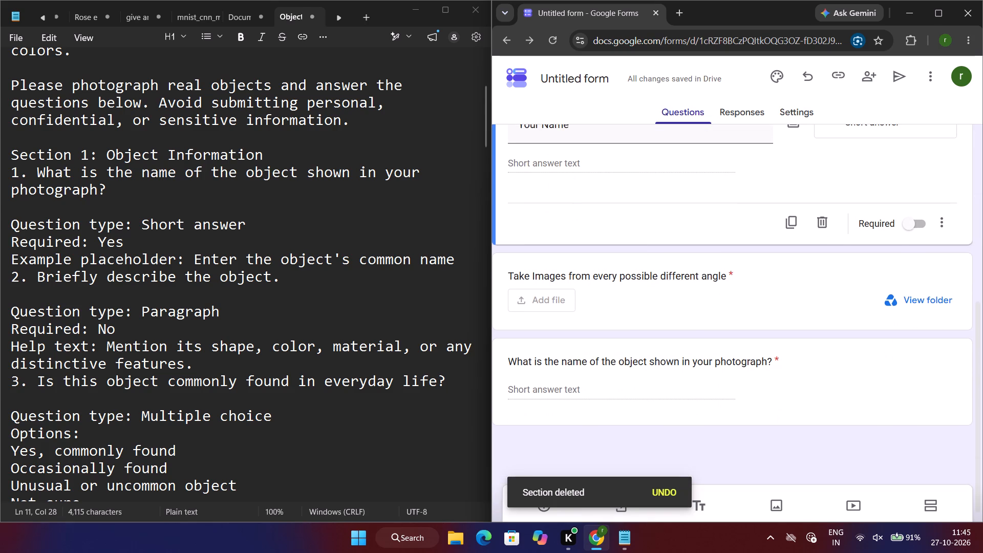
{"action": "left_click", "coordinate": [903, 225]}
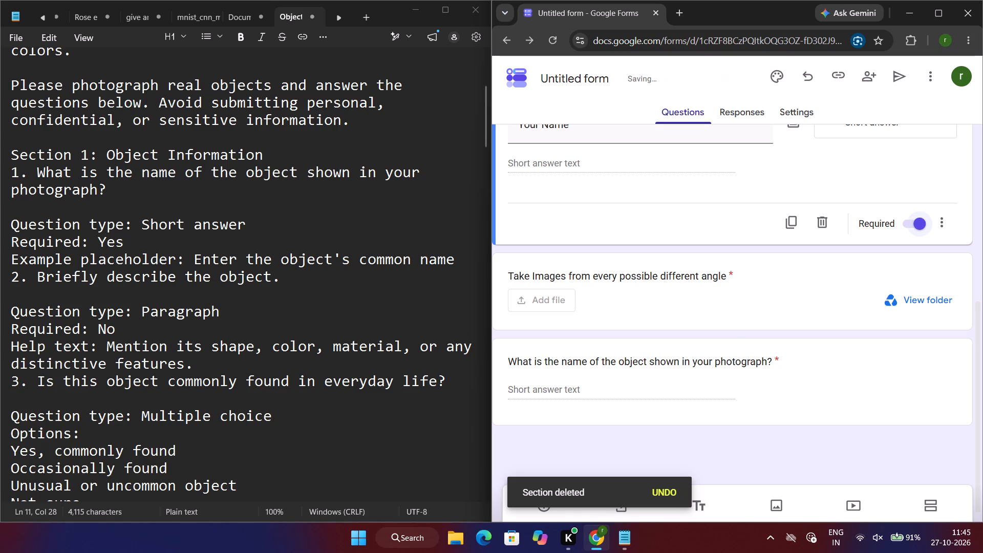
Add a question below the object name question and copy "Briefly describe the object." from Notepad into its text, without its number.
{"action": "left_click", "coordinate": [843, 354]}
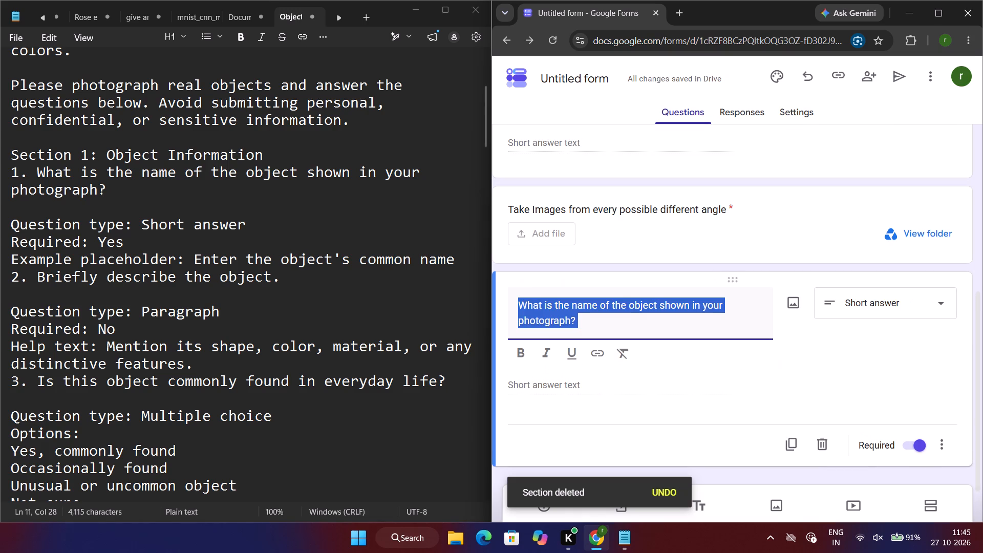
{"action": "scroll", "coordinate": [847, 388], "scroll_direction": "down", "scroll_amount": 2}
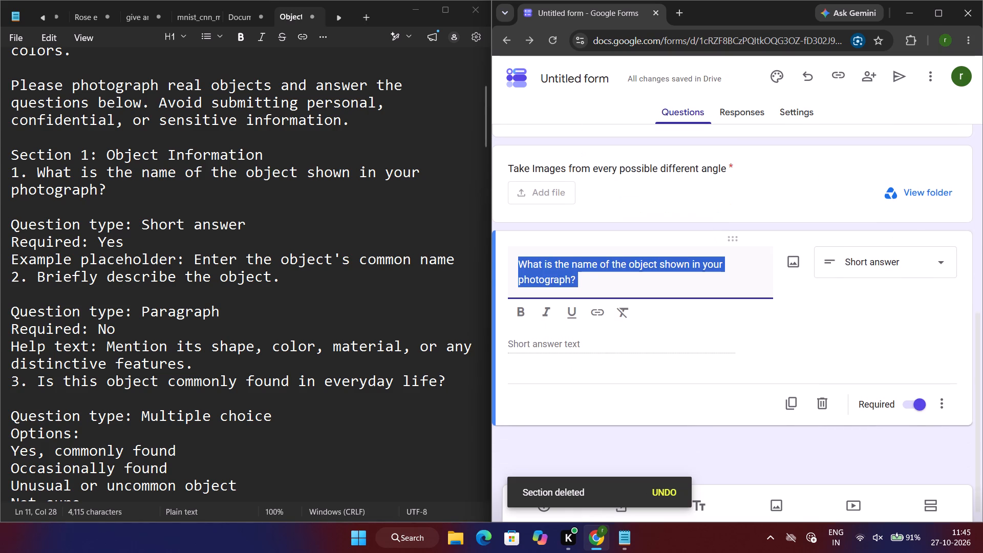
{"action": "left_click", "coordinate": [775, 456]}
{"action": "left_click", "coordinate": [542, 514]}
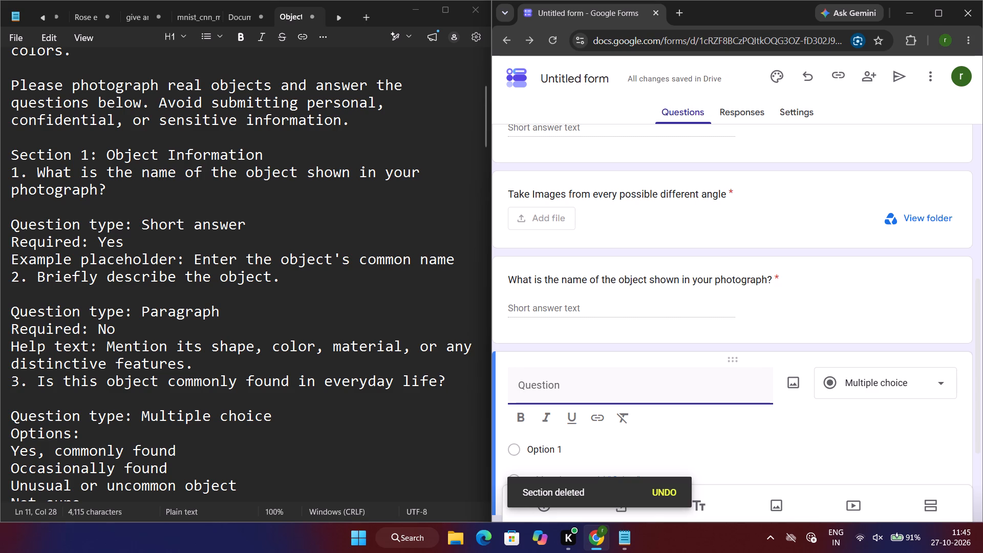
{"action": "left_click_drag", "start_coordinate": [35, 279], "coordinate": [277, 281]}
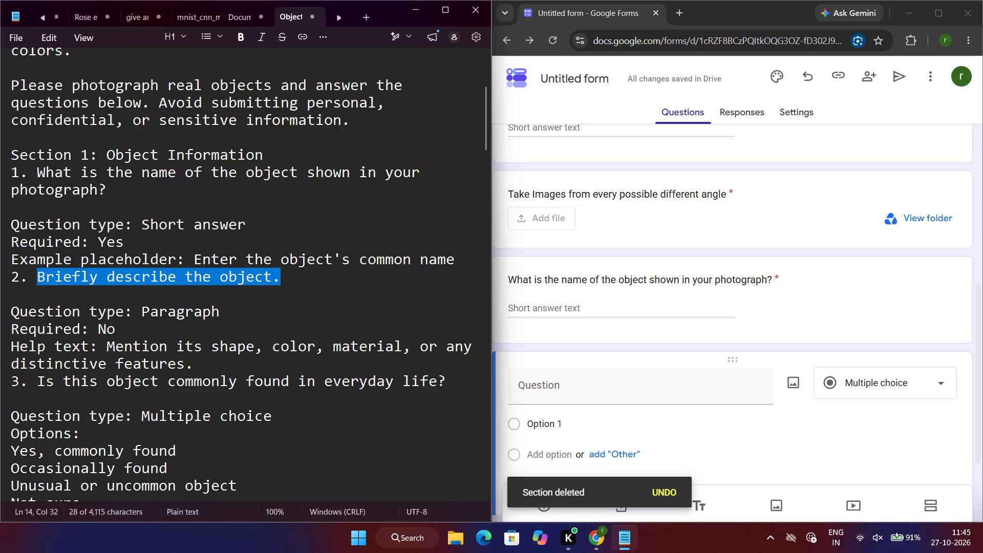
{"action": "key", "text": "ctrl+c"}
{"action": "left_click", "coordinate": [604, 395]}
{"action": "key", "text": "ctrl+v"}
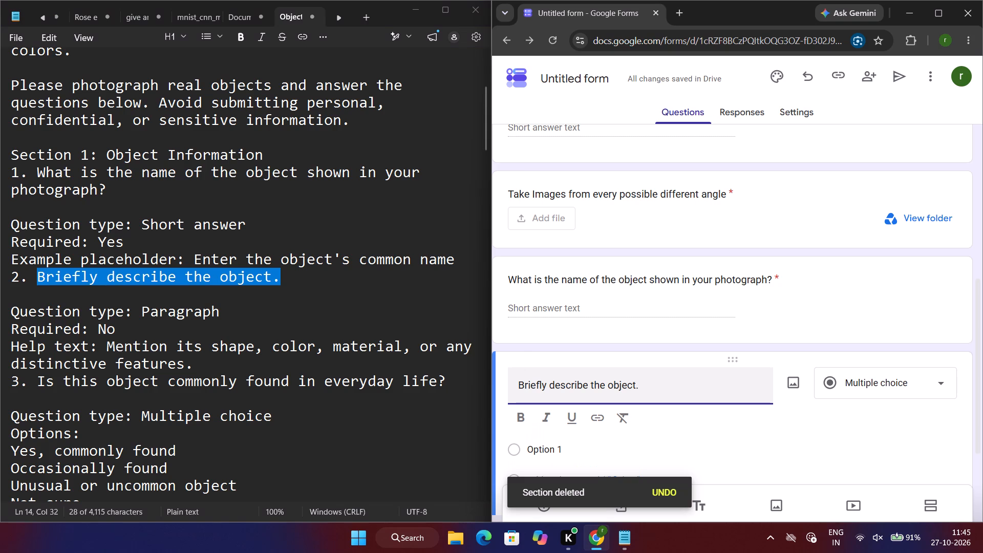
Set the object description question's type to Paragraph and make it required.
{"action": "left_click", "coordinate": [881, 382]}
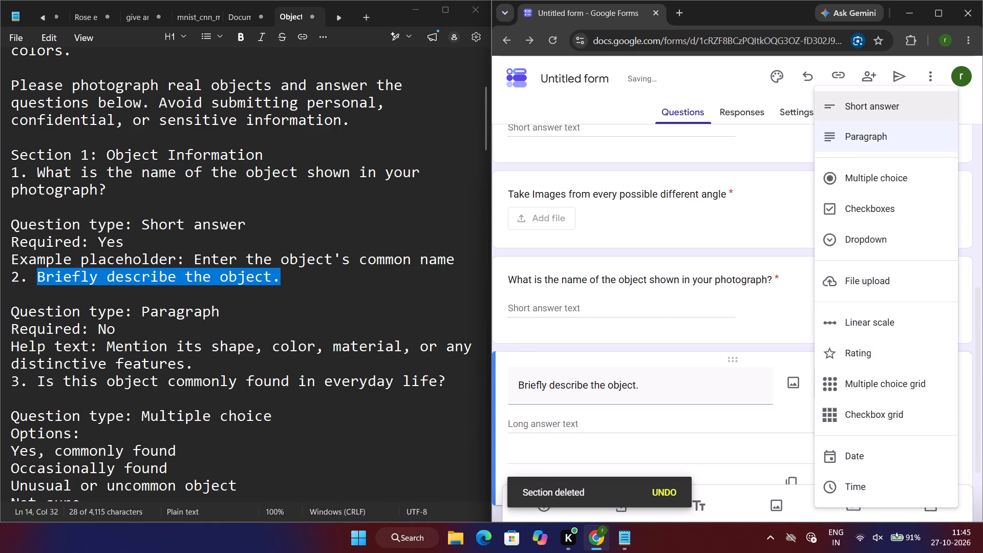
{"action": "left_click", "coordinate": [872, 114]}
{"action": "scroll", "coordinate": [663, 348], "scroll_direction": "down", "scroll_amount": 4}
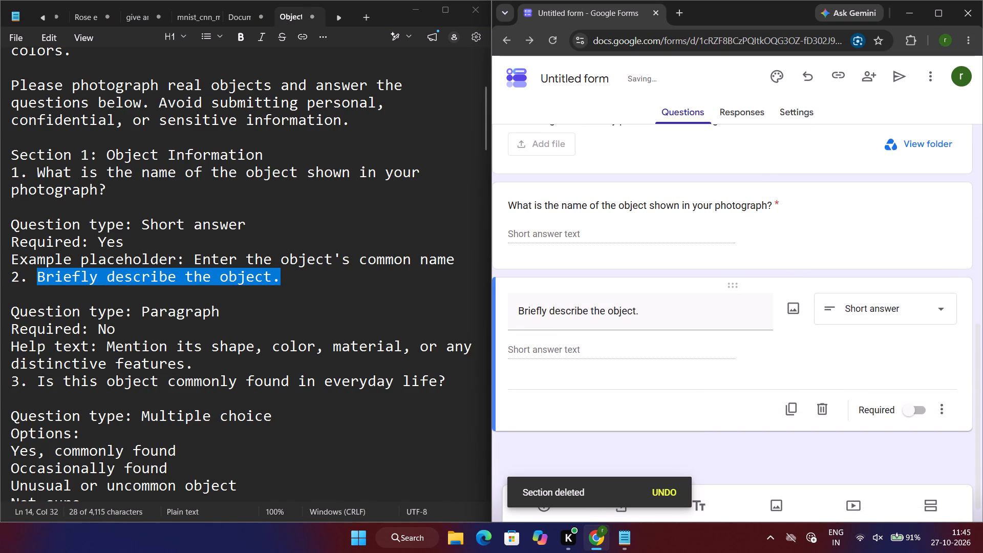
{"action": "left_click", "coordinate": [904, 305]}
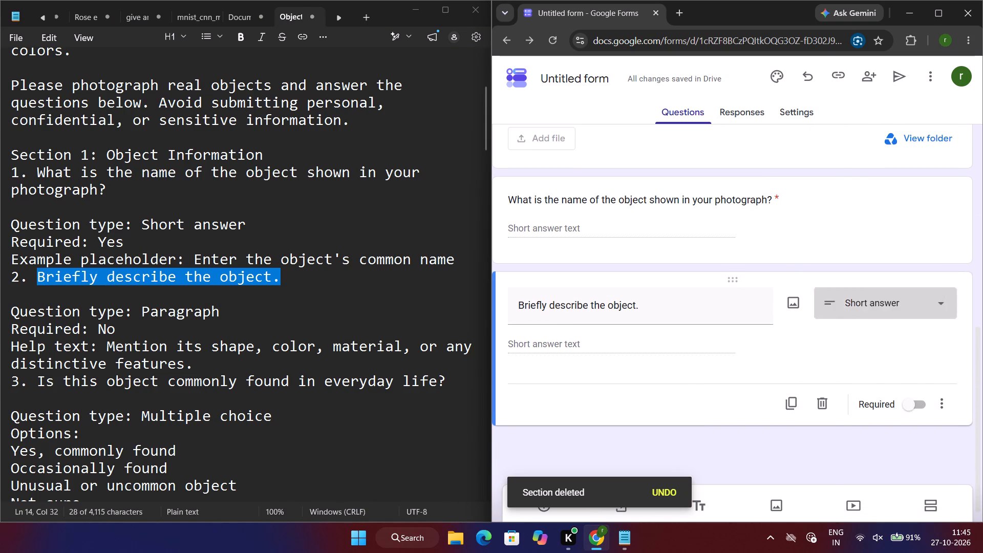
{"action": "left_click", "coordinate": [891, 126]}
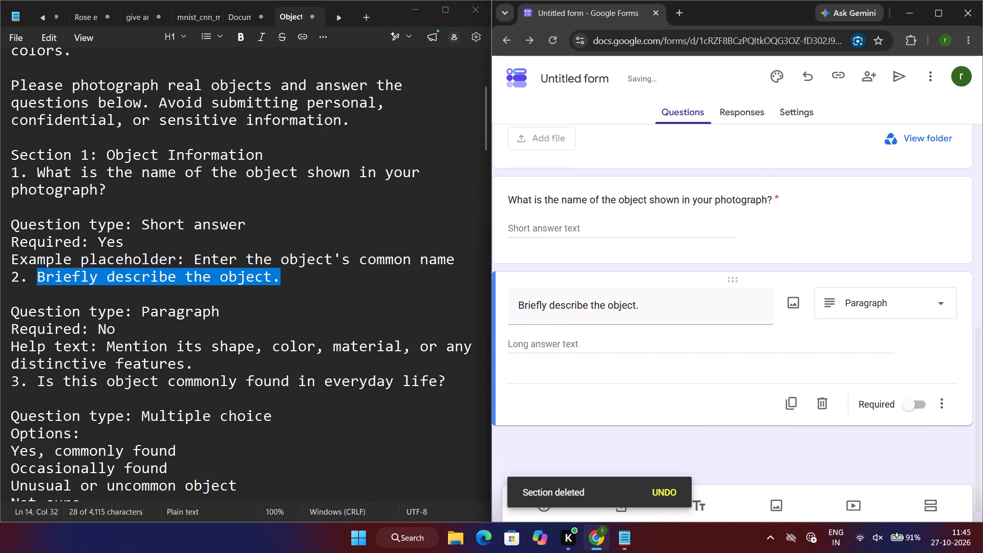
{"action": "left_click", "coordinate": [916, 411]}
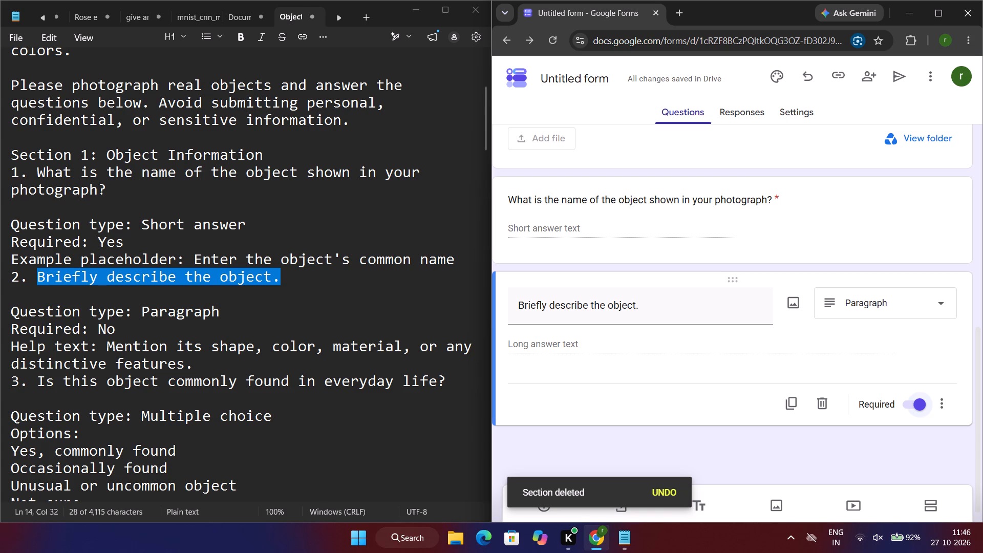
Append "(eg. Mention its shape, color, material, or any distinctive features.)" to the description question's text, copying the help text from Notepad.
{"action": "left_click", "coordinate": [572, 340]}
{"action": "left_click", "coordinate": [666, 314]}
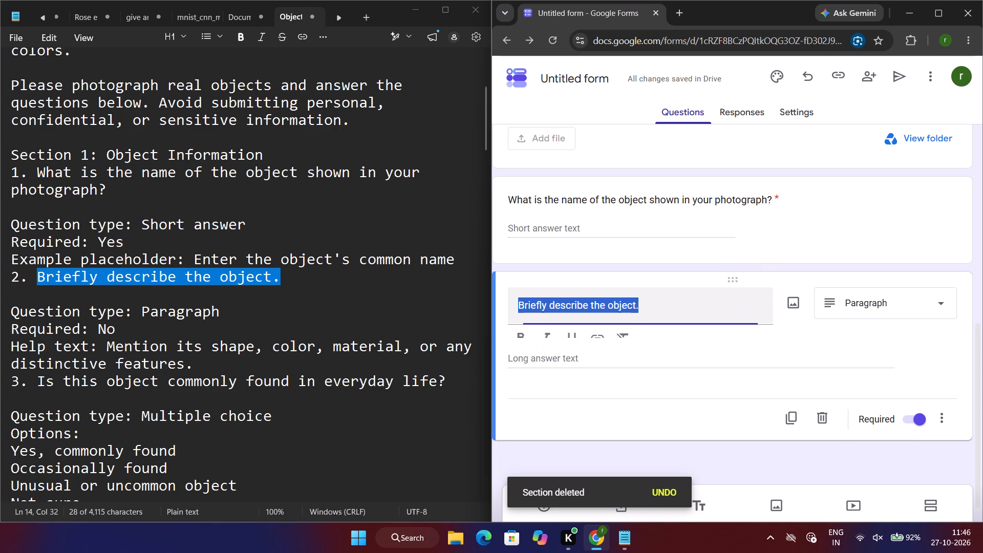
{"action": "left_click", "coordinate": [666, 314]}
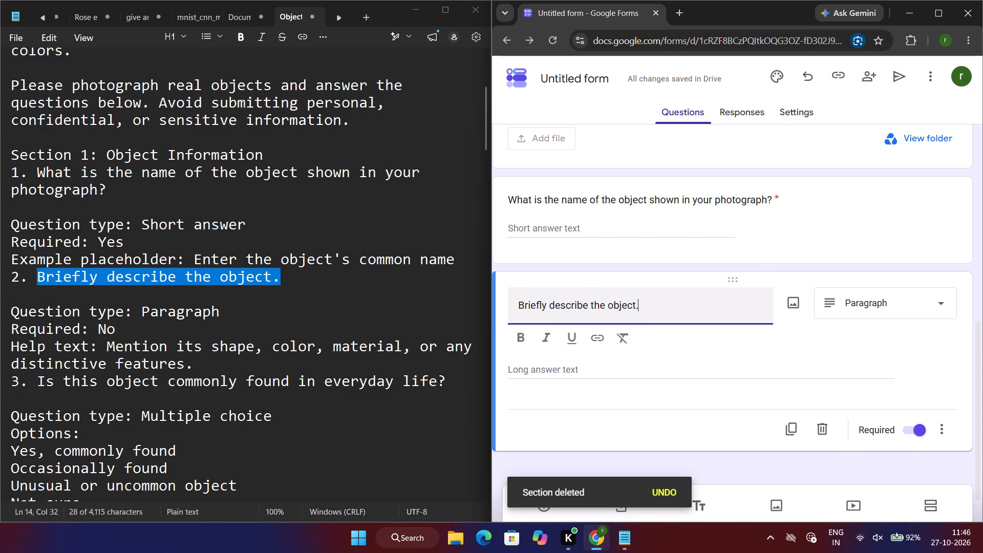
{"action": "key", "text": "space"}
{"action": "type", "text": "("}
{"action": "type", "text": "eg"}
{"action": "type", "text": "."}
{"action": "key", "text": "space"}
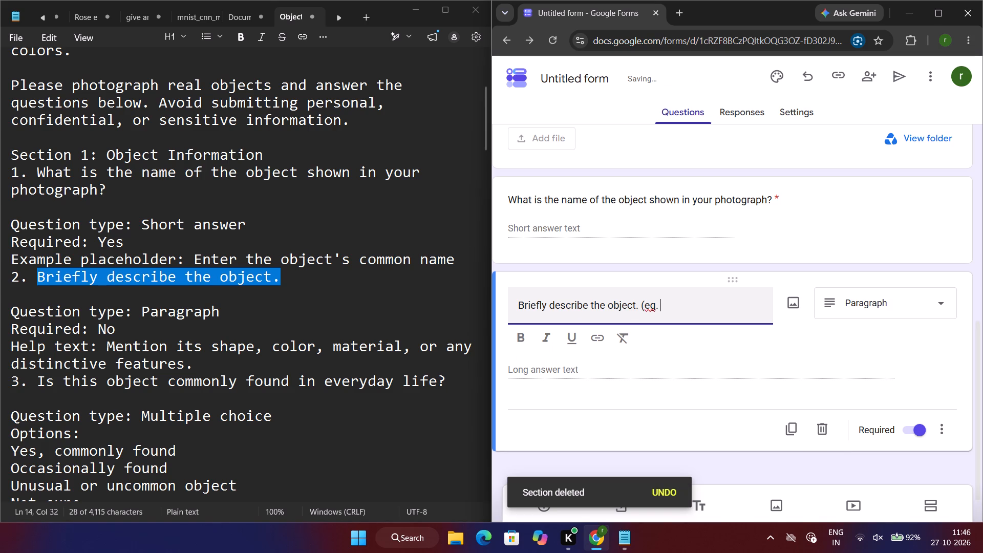
{"action": "left_click", "coordinate": [234, 308]}
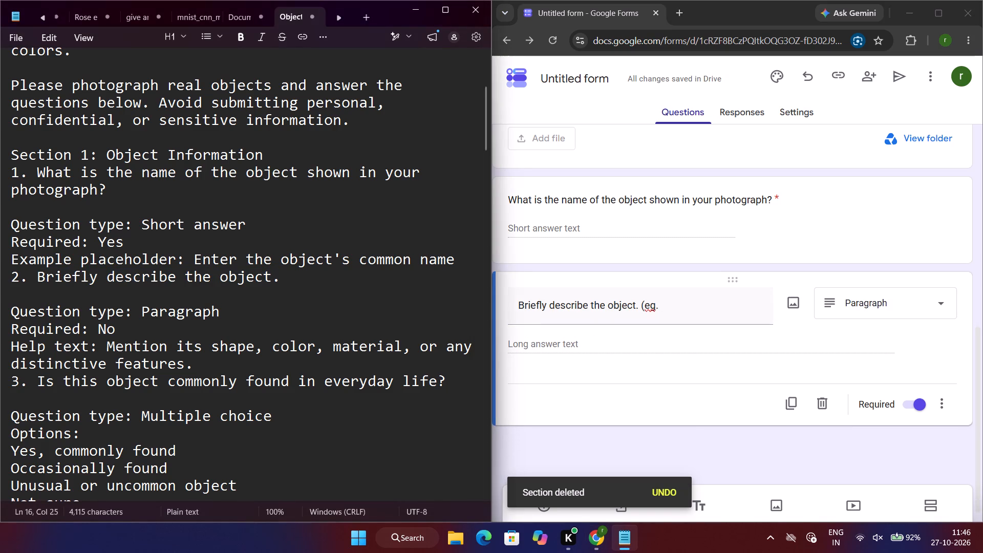
{"action": "left_click_drag", "start_coordinate": [105, 347], "coordinate": [190, 363]}
{"action": "key", "text": "ctrl+c"}
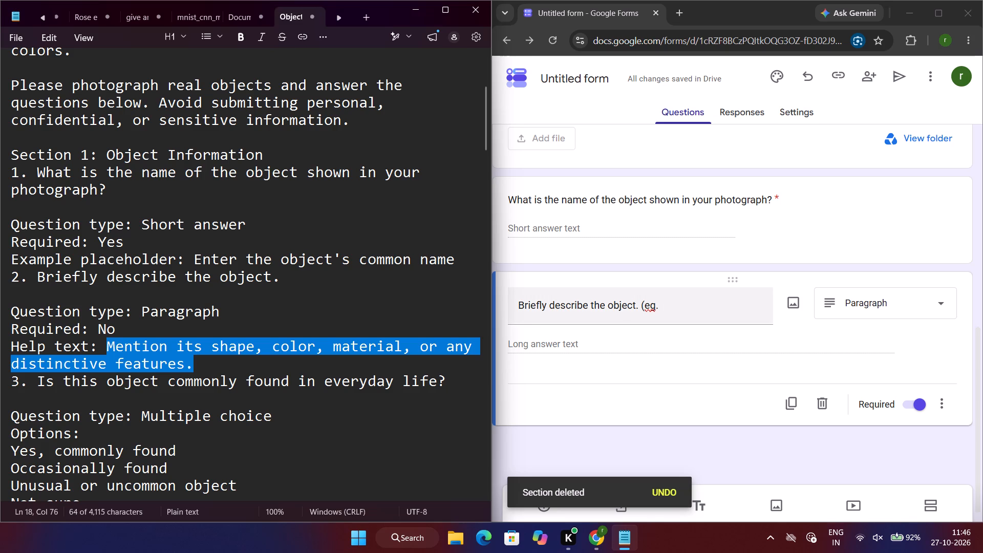
{"action": "left_click", "coordinate": [672, 304]}
{"action": "key", "text": "ctrl+v"}
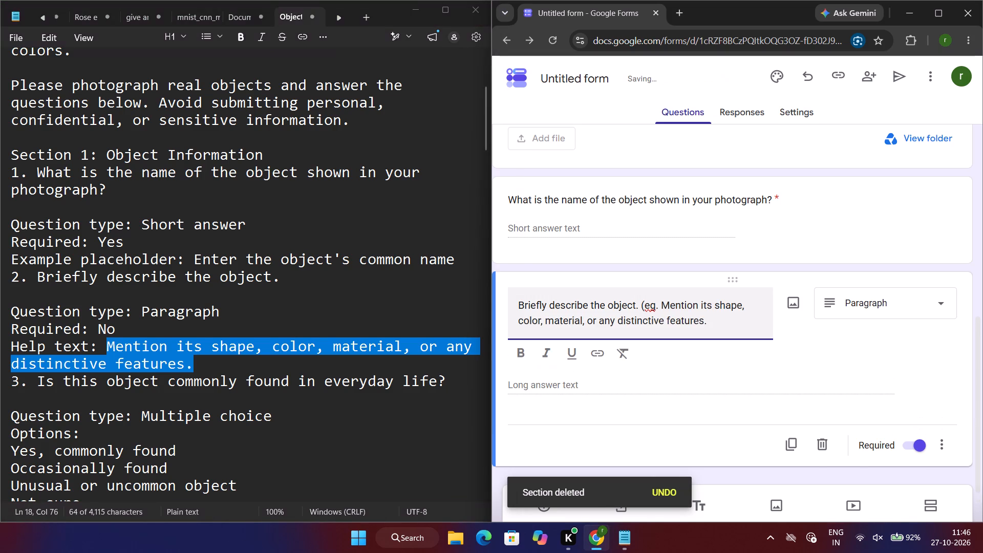
{"action": "key", "text": "shift+parenright"}
Make the object description question optional.
{"action": "left_click", "coordinate": [908, 445]}
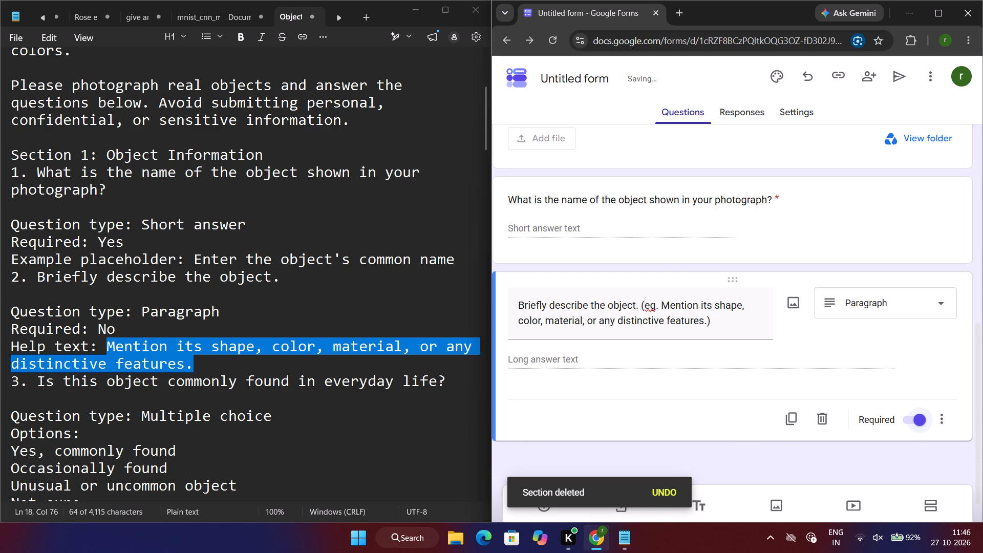
{"action": "left_click", "coordinate": [913, 424]}
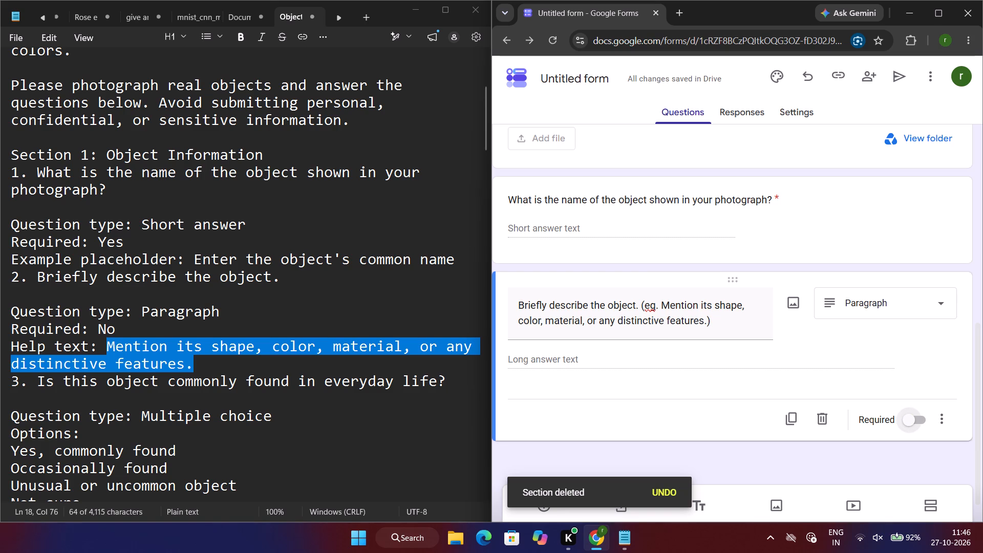
Add a question below the description question and copy "Is this object commonly found in everyday life?" from Notepad into its text, without its number.
{"action": "left_click", "coordinate": [544, 513]}
{"action": "scroll", "coordinate": [646, 337], "scroll_direction": "down", "scroll_amount": 1}
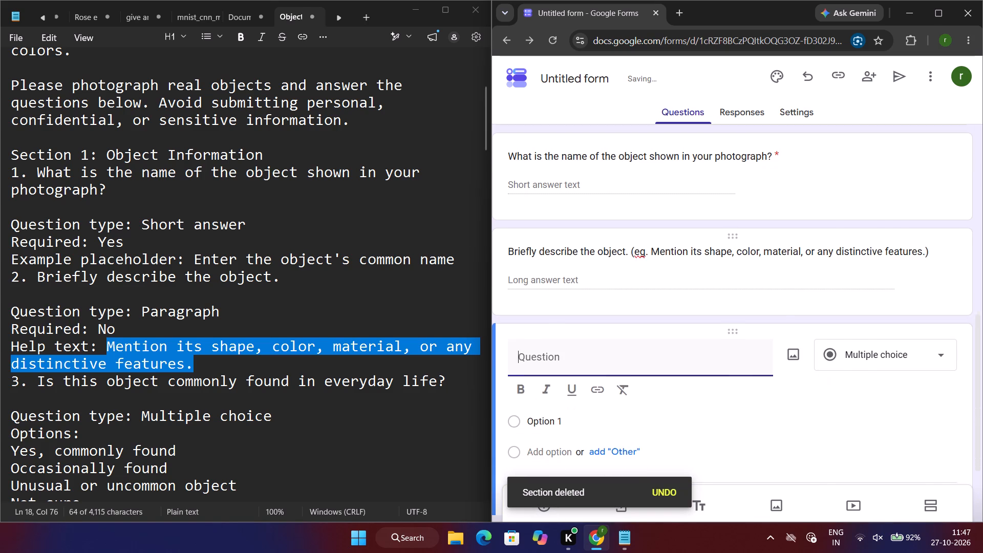
{"action": "scroll", "coordinate": [646, 337], "scroll_direction": "down", "scroll_amount": 1}
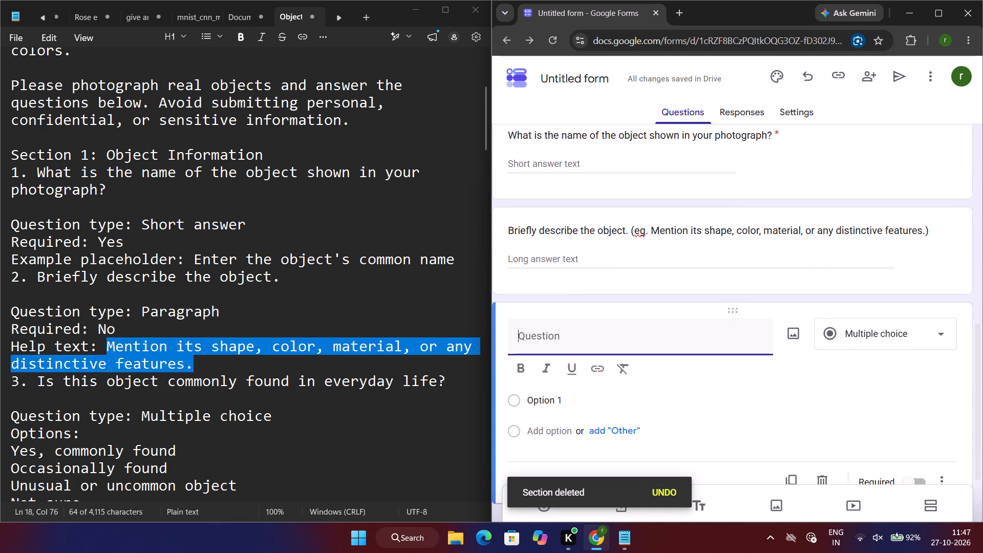
{"action": "left_click_drag", "start_coordinate": [39, 376], "coordinate": [404, 387]}
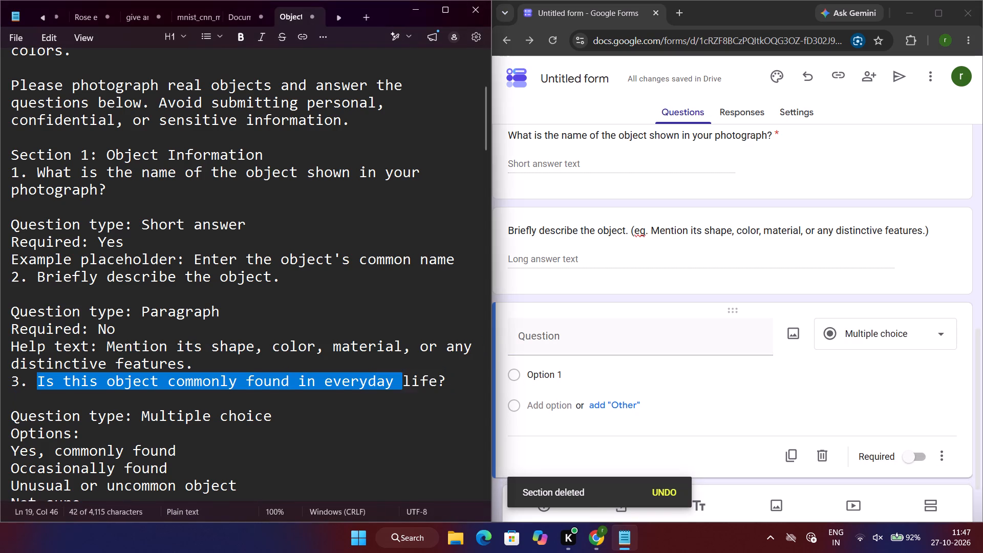
{"action": "left_click_drag", "start_coordinate": [404, 387], "coordinate": [447, 384]}
{"action": "key", "text": "ctrl+c"}
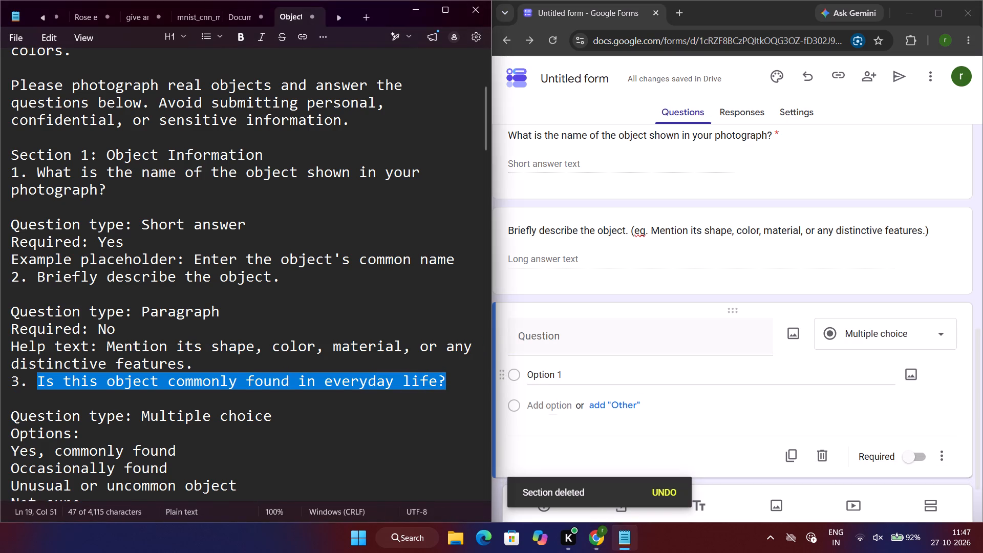
{"action": "left_click", "coordinate": [653, 336]}
{"action": "key", "text": "ctrl+v"}
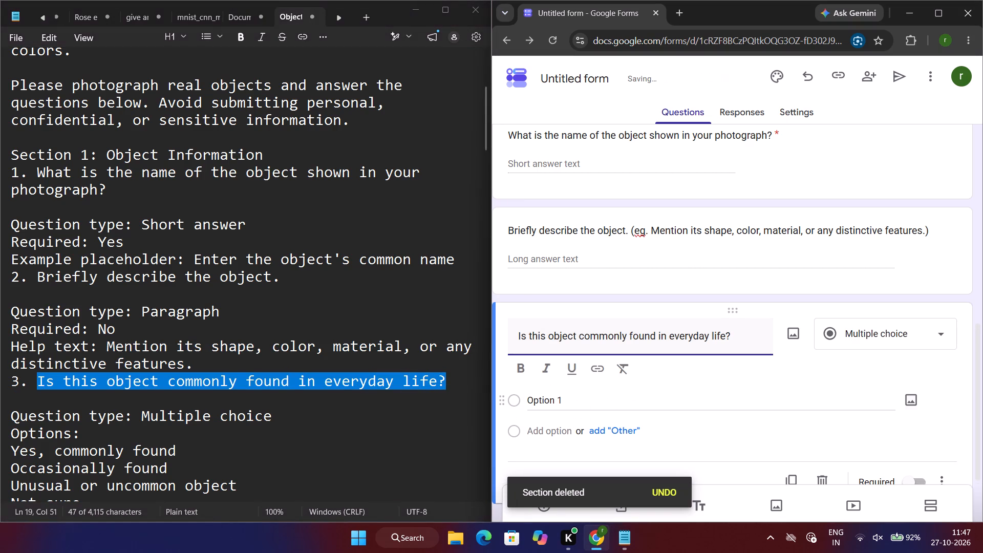
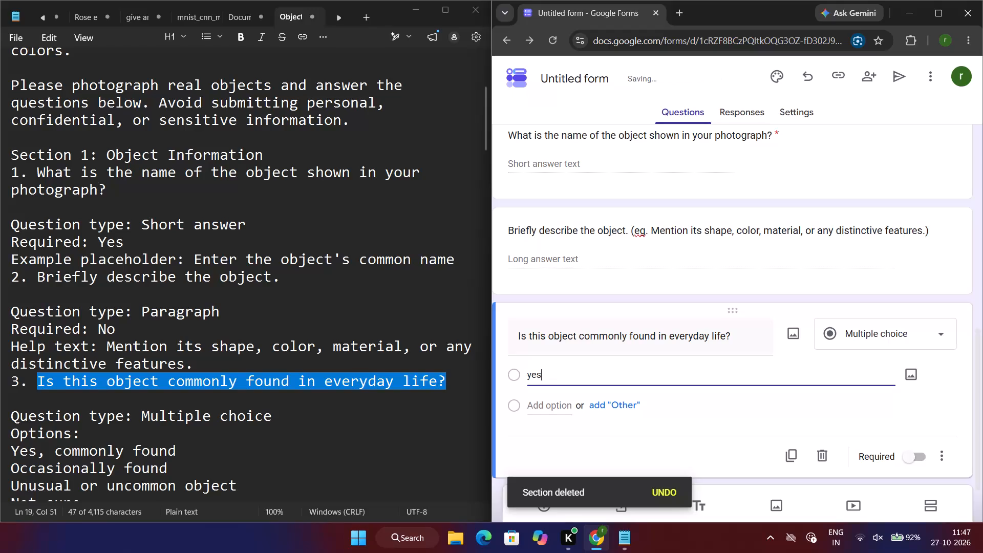
Give the everyday-life question the two answer options "Yes" and "No".
{"action": "key", "text": "BackSpace"}
{"action": "key", "text": "BackSpace"}
{"action": "key", "text": "BackSpace"}
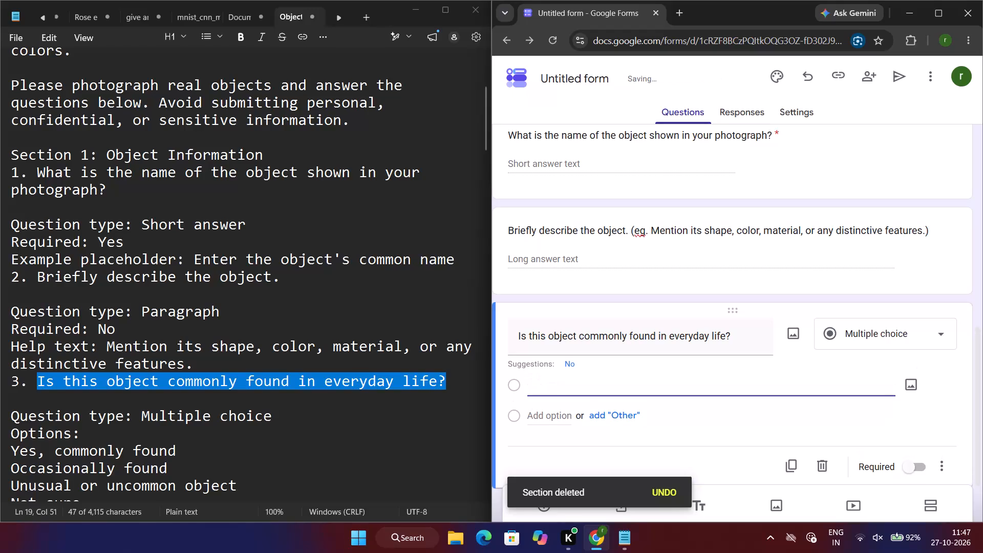
{"action": "type", "text": "Yes"}
{"action": "key", "text": "Return"}
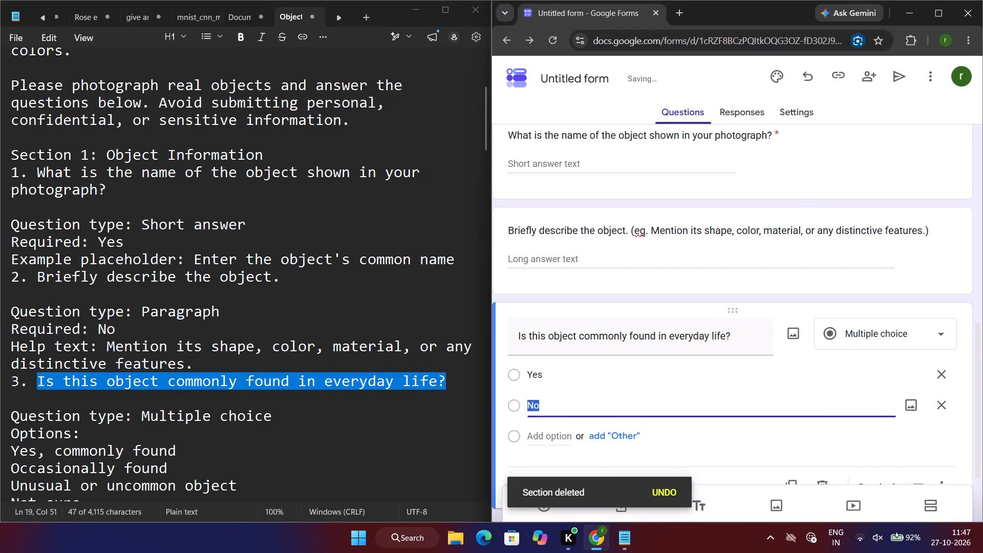
{"action": "scroll", "coordinate": [755, 417], "scroll_direction": "down", "scroll_amount": 2}
{"action": "left_click", "coordinate": [710, 447]}
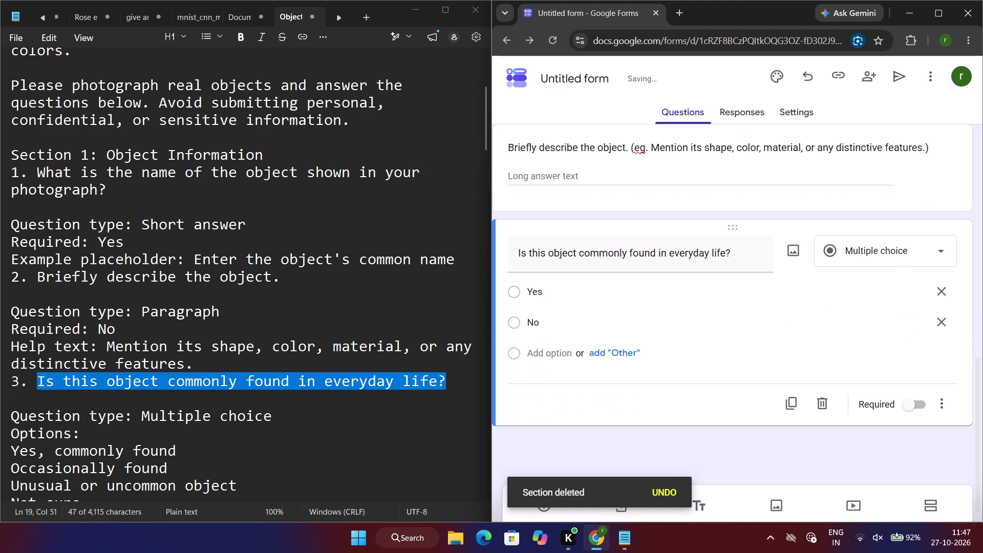
Add a new question below the everyday-life question.
{"action": "left_click", "coordinate": [545, 513]}
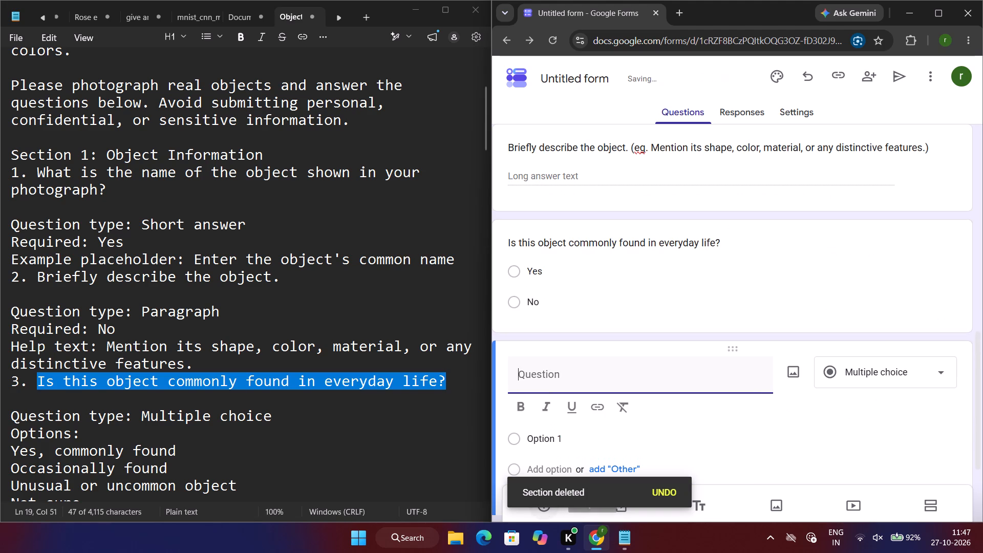
Look through questions 4 to 10 of the Notepad questionnaire for the next question to use in the form.
{"action": "scroll", "coordinate": [187, 380], "scroll_direction": "down", "scroll_amount": 1}
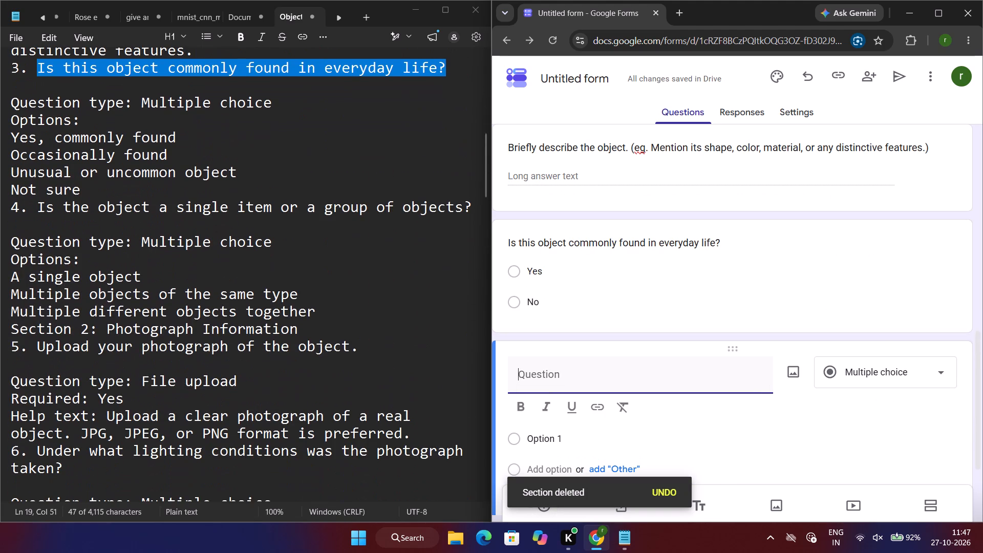
{"action": "scroll", "coordinate": [188, 393], "scroll_direction": "up", "scroll_amount": 1}
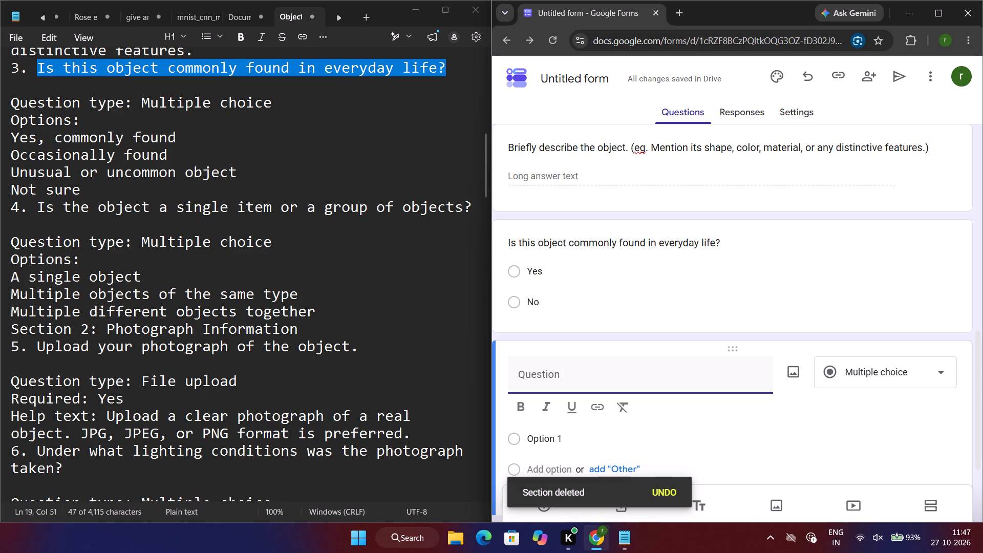
{"action": "left_click_drag", "start_coordinate": [37, 207], "coordinate": [388, 207]}
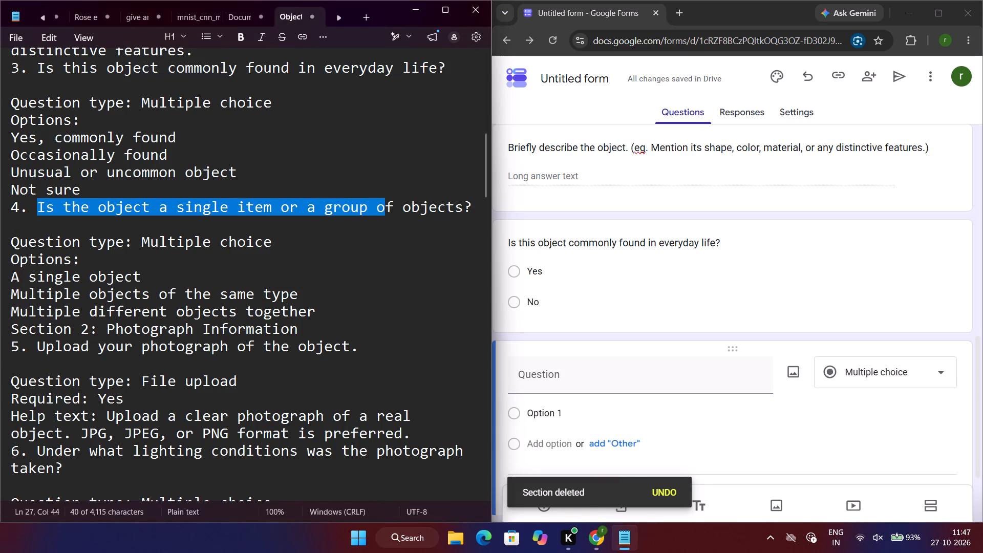
{"action": "left_click_drag", "start_coordinate": [388, 207], "coordinate": [467, 210]}
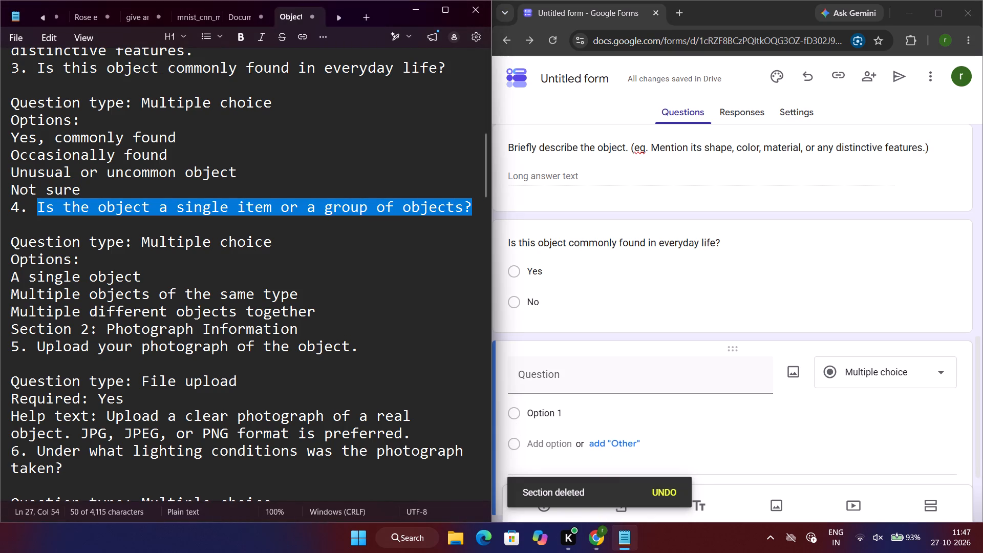
{"action": "left_click", "coordinate": [467, 210]}
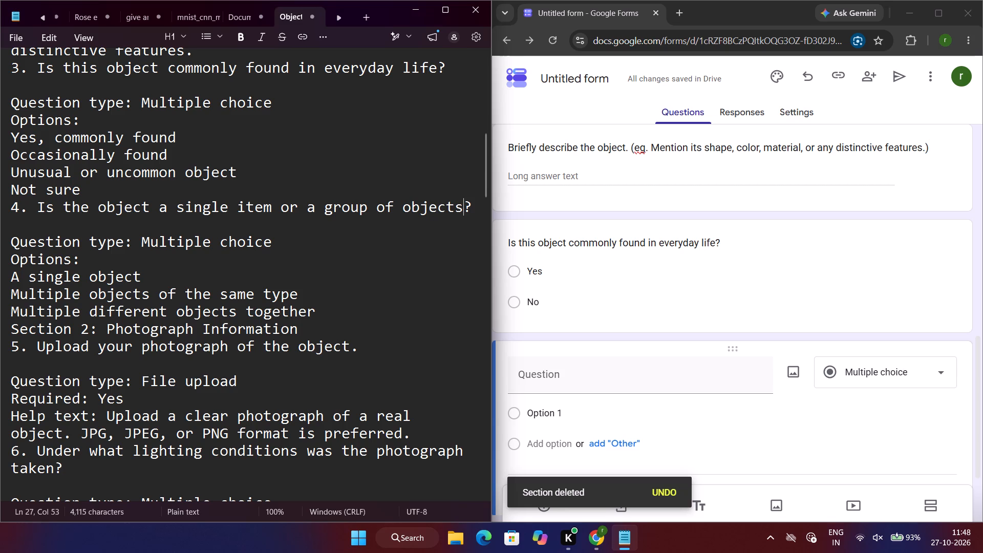
{"action": "scroll", "coordinate": [88, 396], "scroll_direction": "down", "scroll_amount": 1}
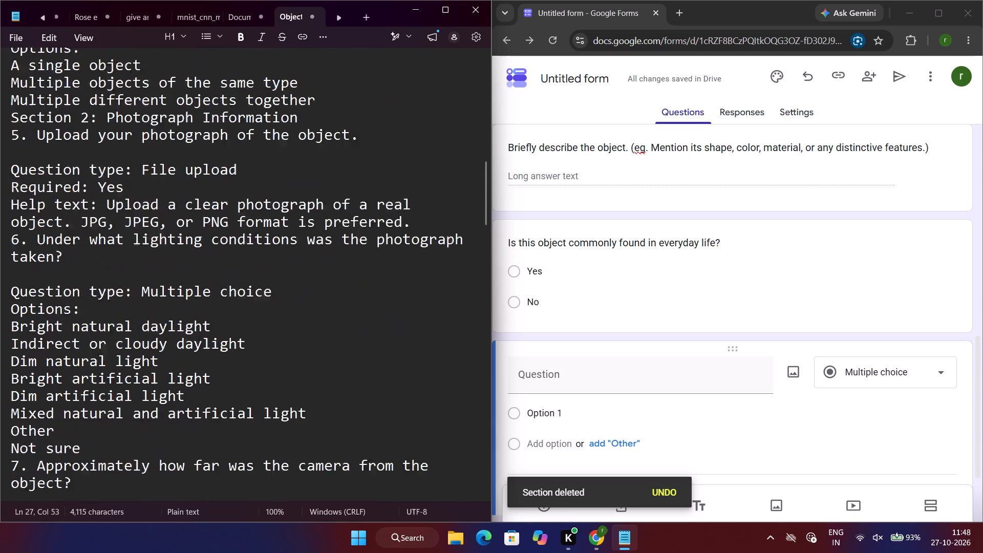
{"action": "scroll", "coordinate": [88, 396], "scroll_direction": "down", "scroll_amount": 1}
{"action": "scroll", "coordinate": [88, 396], "scroll_direction": "up", "scroll_amount": 1}
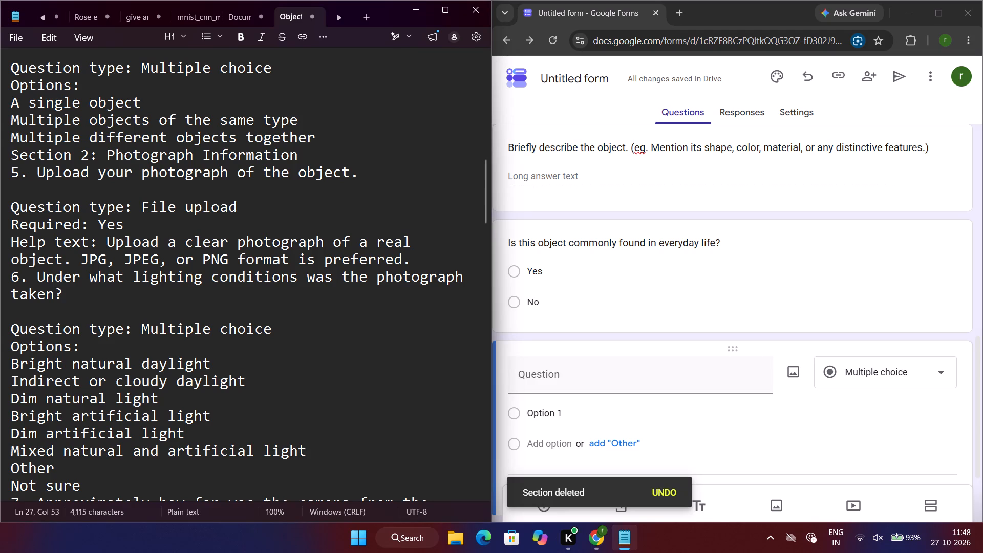
{"action": "left_click_drag", "start_coordinate": [38, 276], "coordinate": [59, 298]}
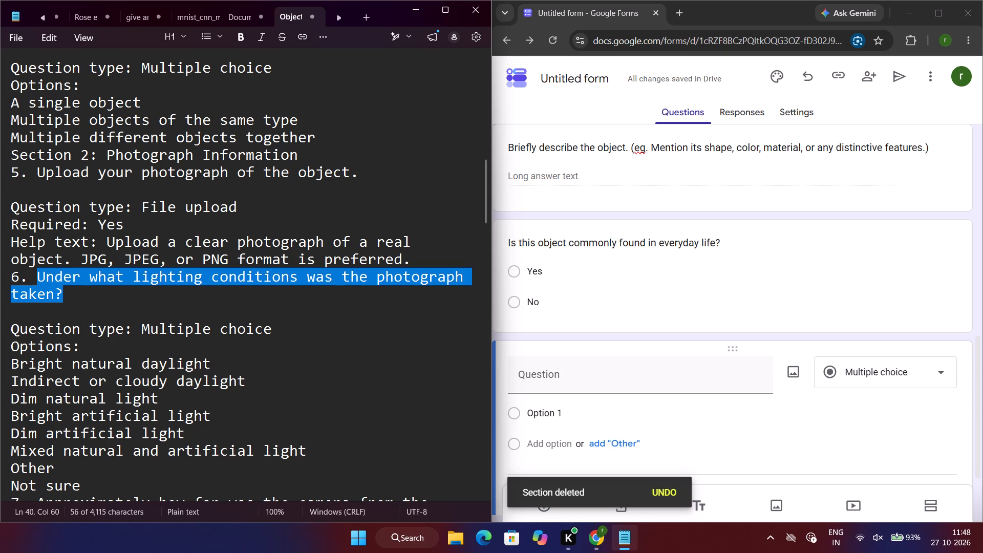
{"action": "scroll", "coordinate": [59, 298], "scroll_direction": "down", "scroll_amount": 1}
{"action": "left_click", "coordinate": [59, 298]}
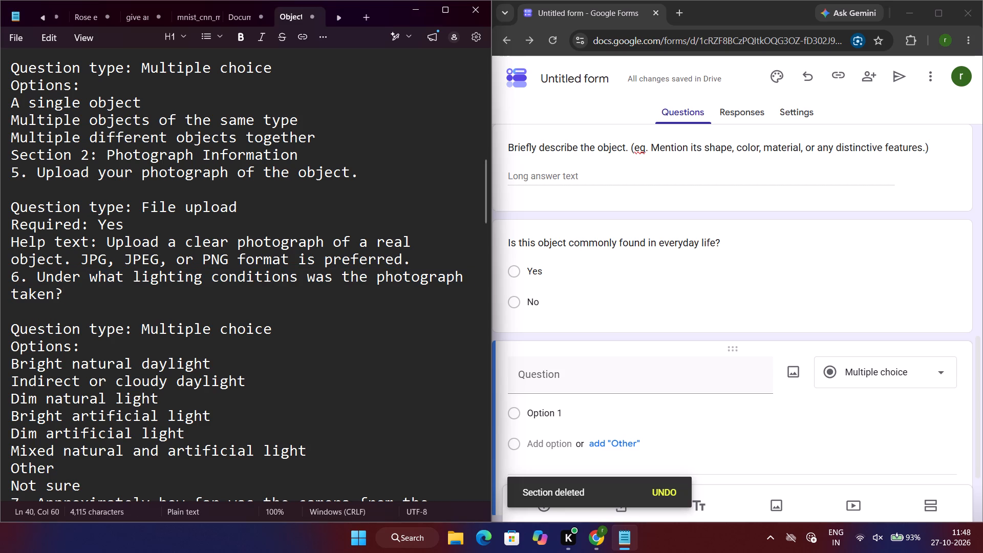
{"action": "scroll", "coordinate": [94, 344], "scroll_direction": "down", "scroll_amount": 1}
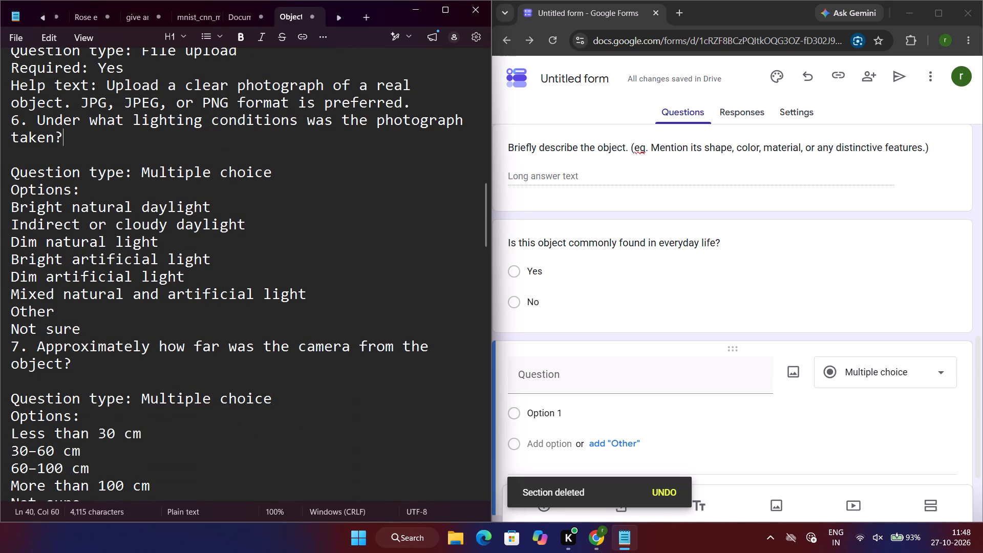
{"action": "scroll", "coordinate": [37, 345], "scroll_direction": "down", "scroll_amount": 1}
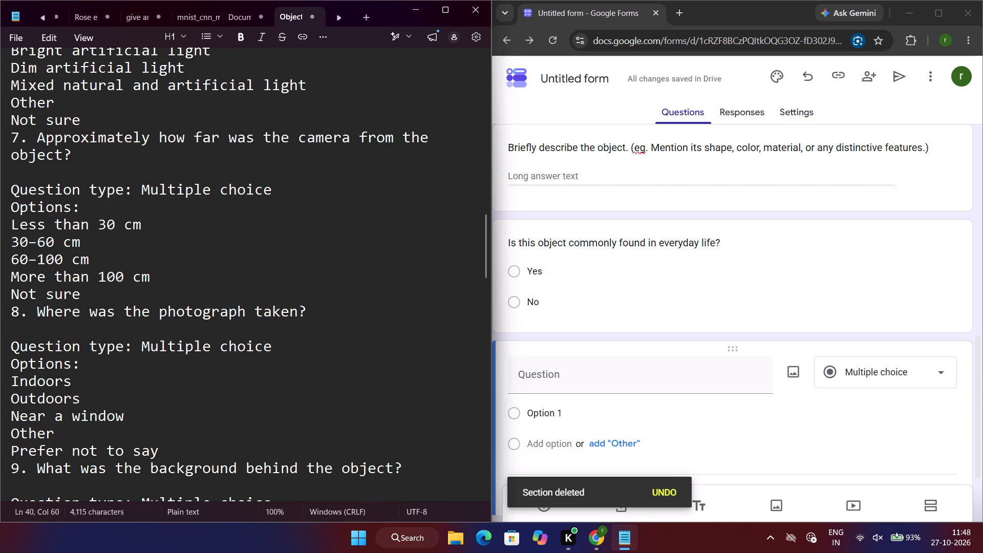
{"action": "scroll", "coordinate": [76, 367], "scroll_direction": "right", "scroll_amount": 3}
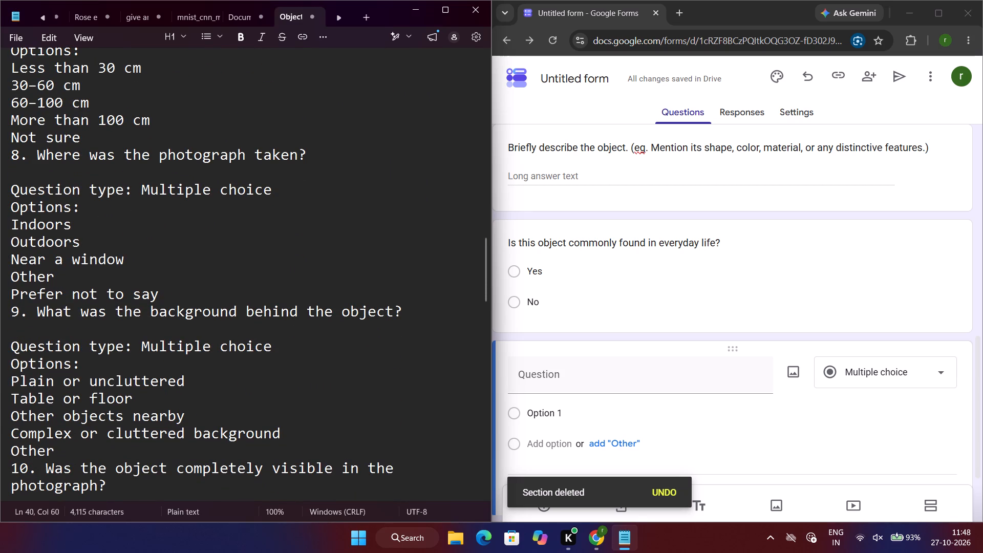
{"action": "scroll", "coordinate": [56, 319], "scroll_direction": "right", "scroll_amount": 1}
{"action": "scroll", "coordinate": [56, 319], "scroll_direction": "down", "scroll_amount": 1}
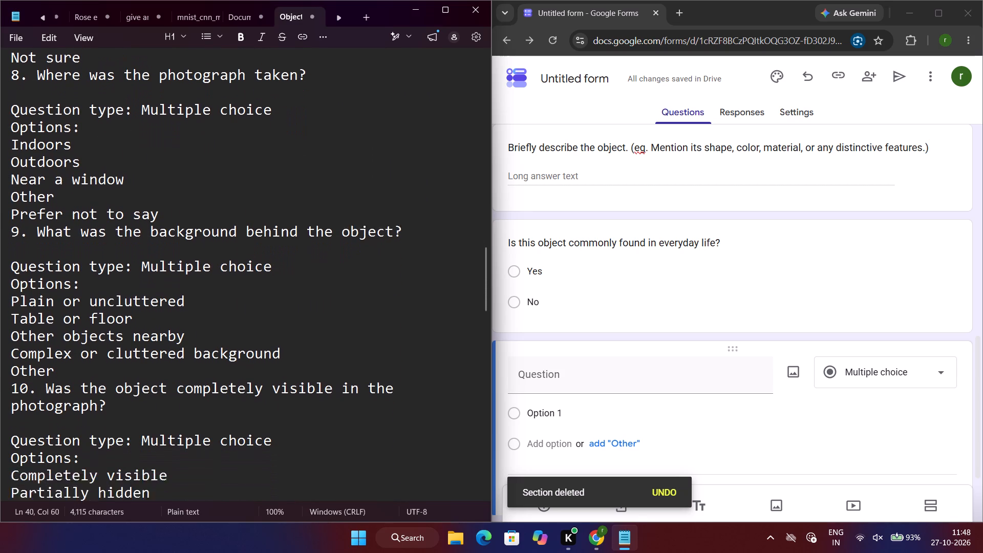
{"action": "scroll", "coordinate": [56, 319], "scroll_direction": "down", "scroll_amount": 1}
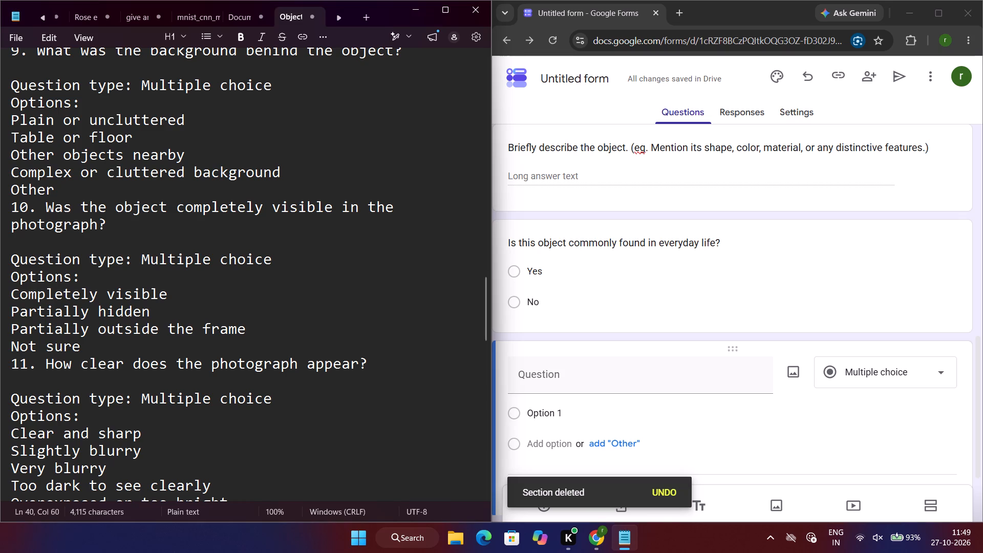
Copy "Was the object completely visible in the photograph?" from Notepad into the new question's text, without its number.
{"action": "left_click_drag", "start_coordinate": [47, 209], "coordinate": [106, 227]}
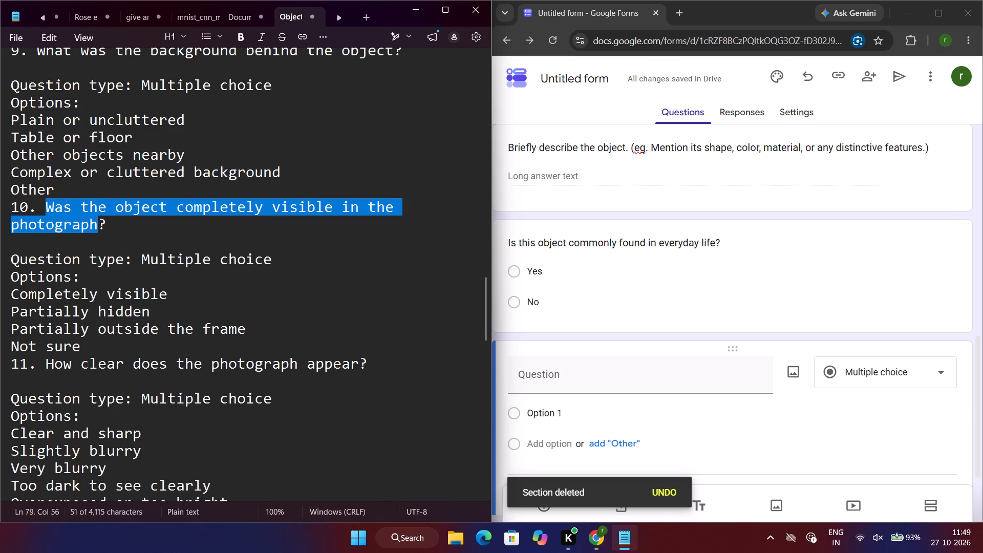
{"action": "left_click_drag", "start_coordinate": [106, 227], "coordinate": [111, 231]}
{"action": "key", "text": "ctrl+c"}
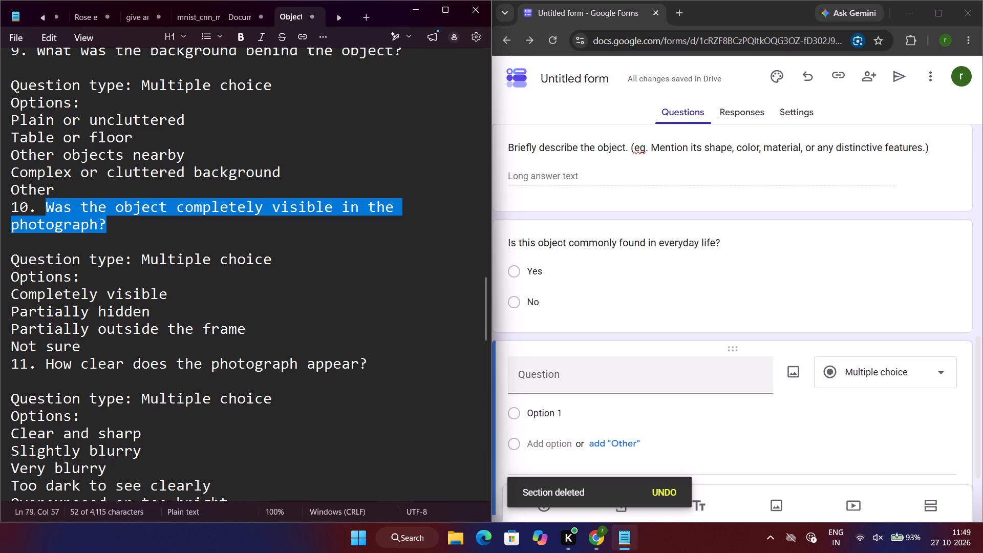
{"action": "left_click", "coordinate": [576, 384]}
{"action": "key", "text": "ctrl+v"}
Set the visibility question's first answer option to "Completely visible", copied from Notepad.
{"action": "scroll", "coordinate": [576, 384], "scroll_direction": "down", "scroll_amount": 1}
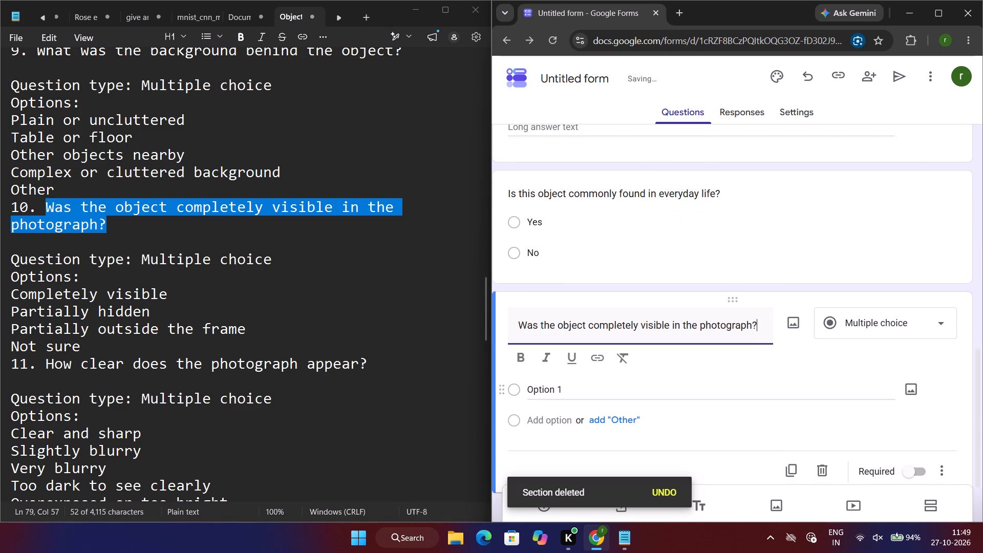
{"action": "left_click", "coordinate": [566, 384]}
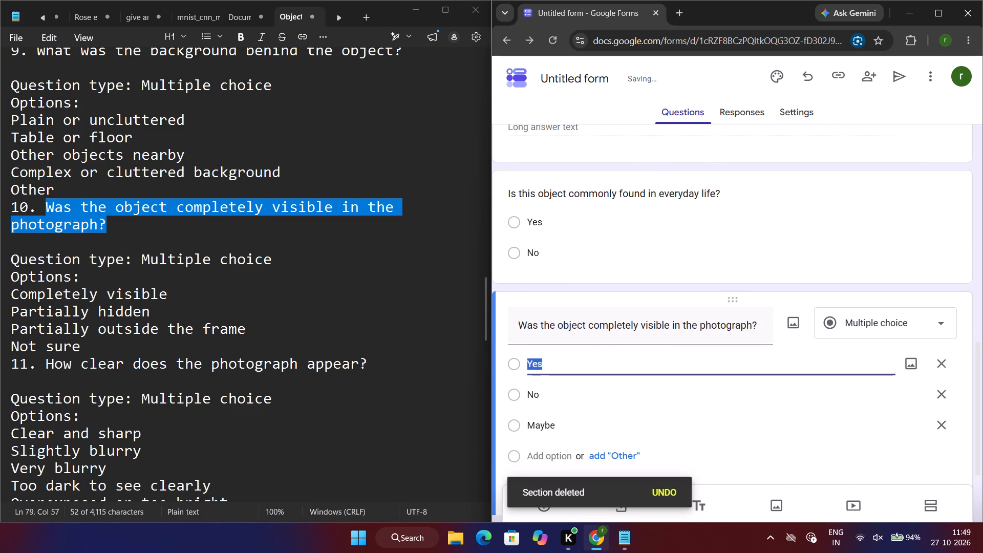
{"action": "left_click_drag", "start_coordinate": [12, 291], "coordinate": [183, 295]}
{"action": "key", "text": "ctrl+c"}
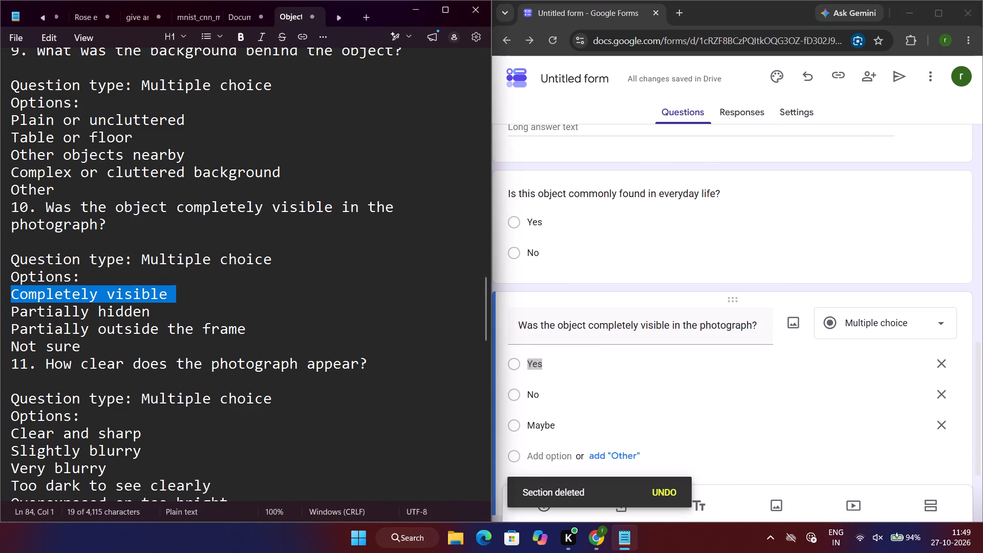
{"action": "left_click", "coordinate": [578, 371]}
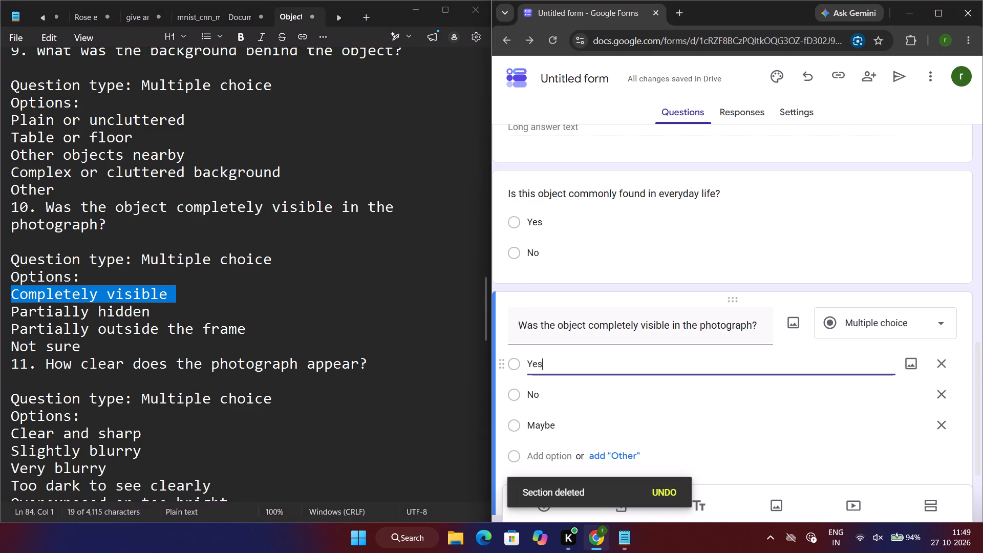
{"action": "double_click", "coordinate": [578, 371]}
{"action": "key", "text": "ctrl+v"}
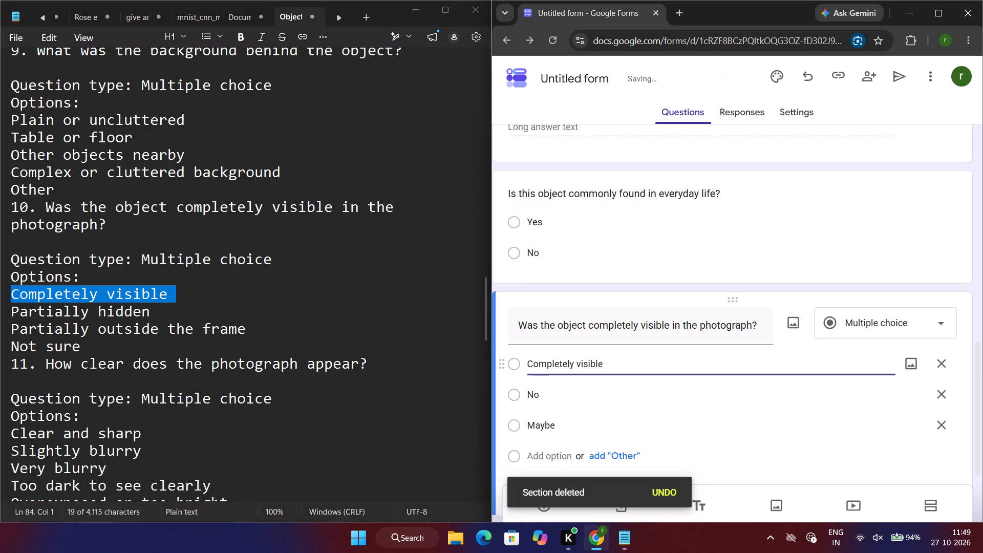
Add an option below "Completely visible" and remove the suggested "No" and "Maybe" options.
{"action": "key", "text": "Return"}
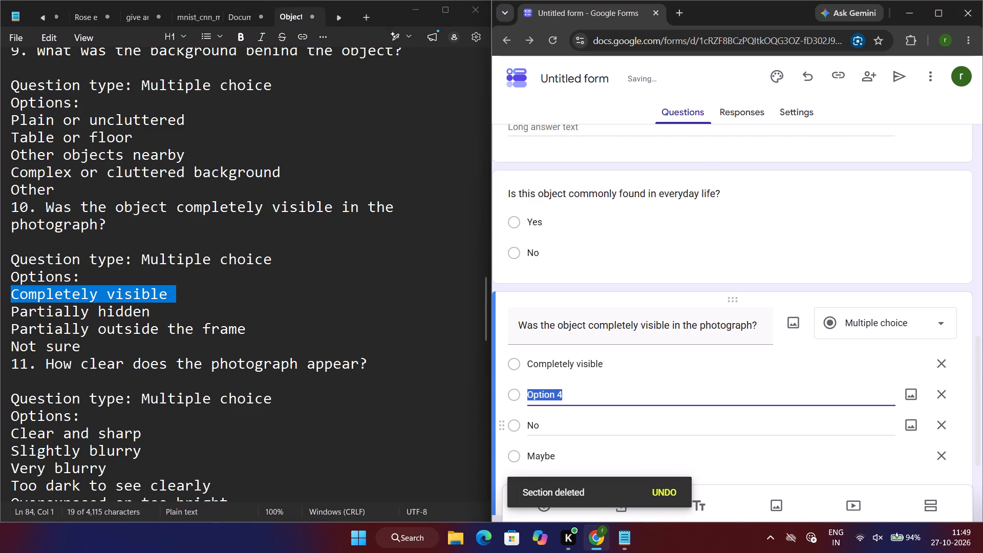
{"action": "scroll", "coordinate": [695, 435], "scroll_direction": "down", "scroll_amount": 1}
{"action": "left_click", "coordinate": [940, 379]}
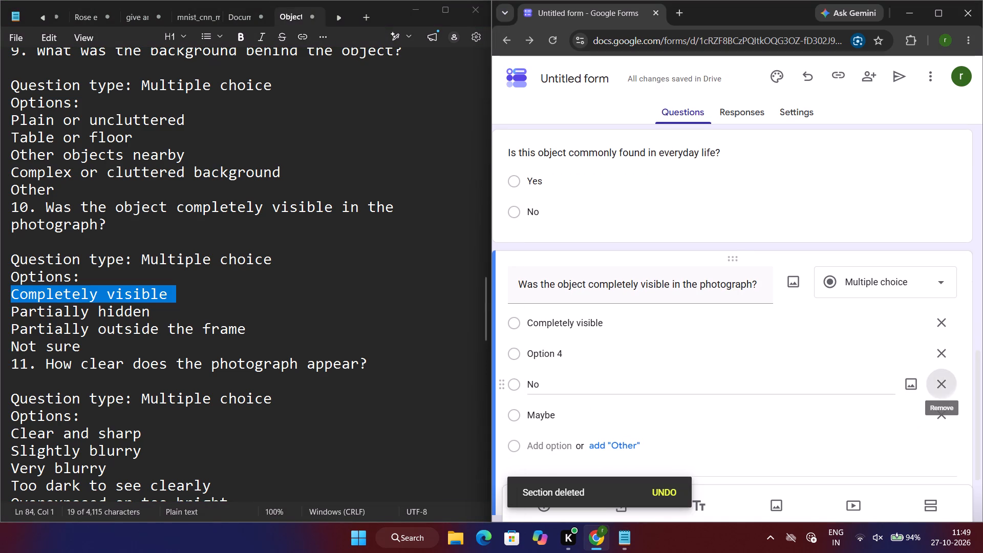
{"action": "left_click", "coordinate": [940, 379]}
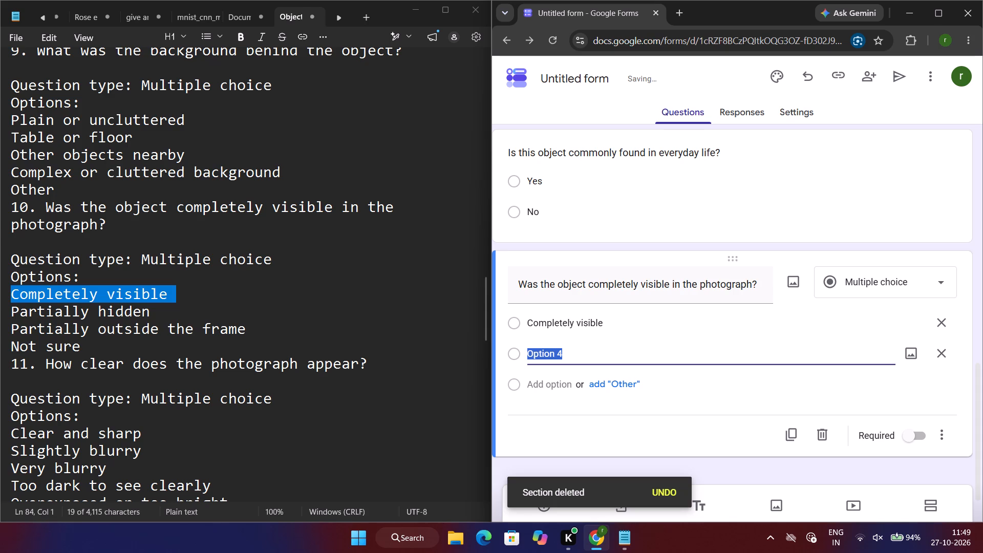
Set the visibility question's second answer option to "Partially hidden", copied from Notepad.
{"action": "double_click", "coordinate": [8, 314]}
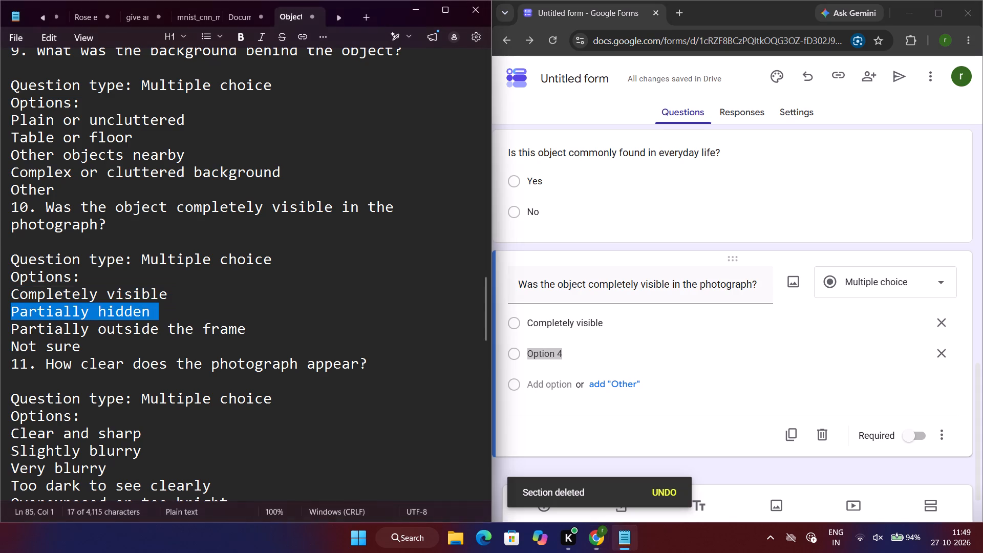
{"action": "key", "text": "ctrl+c"}
{"action": "left_click", "coordinate": [585, 354]}
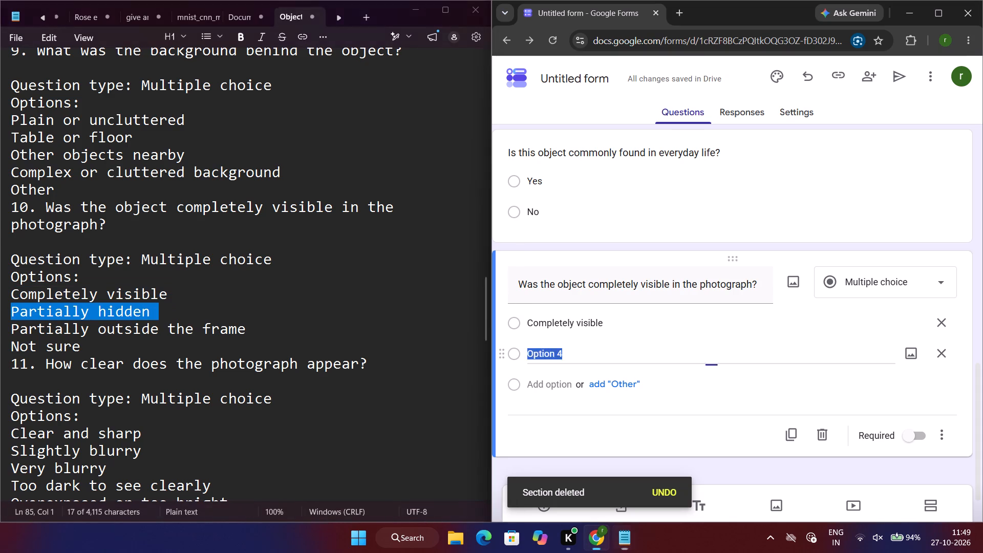
{"action": "double_click", "coordinate": [585, 354]}
{"action": "triple_click", "coordinate": [585, 354]}
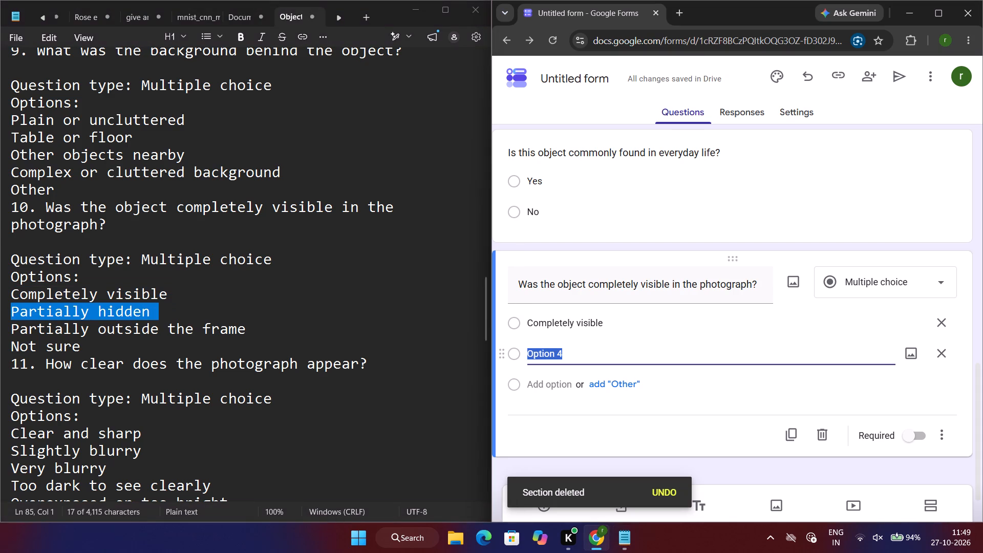
{"action": "key", "text": "ctrl+v"}
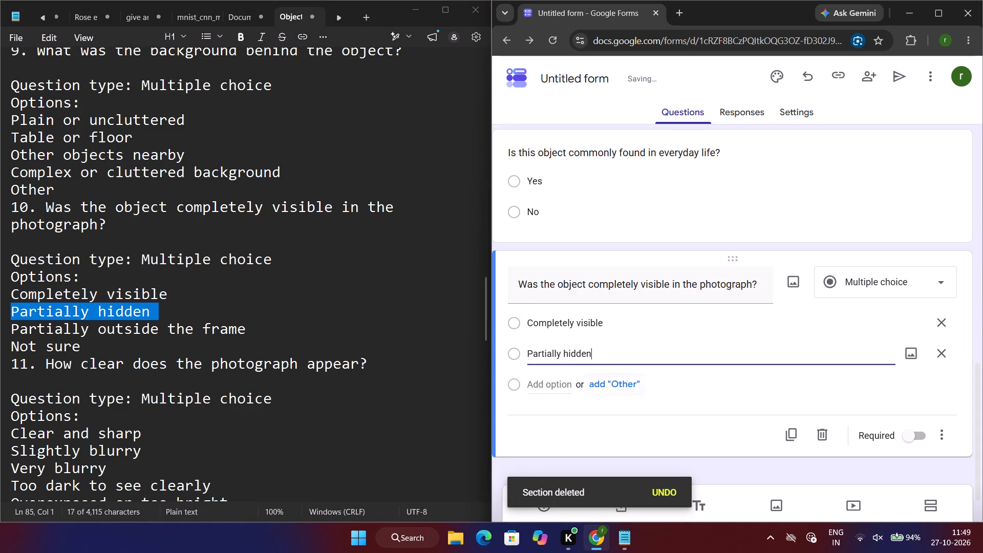
Add "Partially outside the frame", copied from Notepad, as the visibility question's third answer option.
{"action": "key", "text": "Return"}
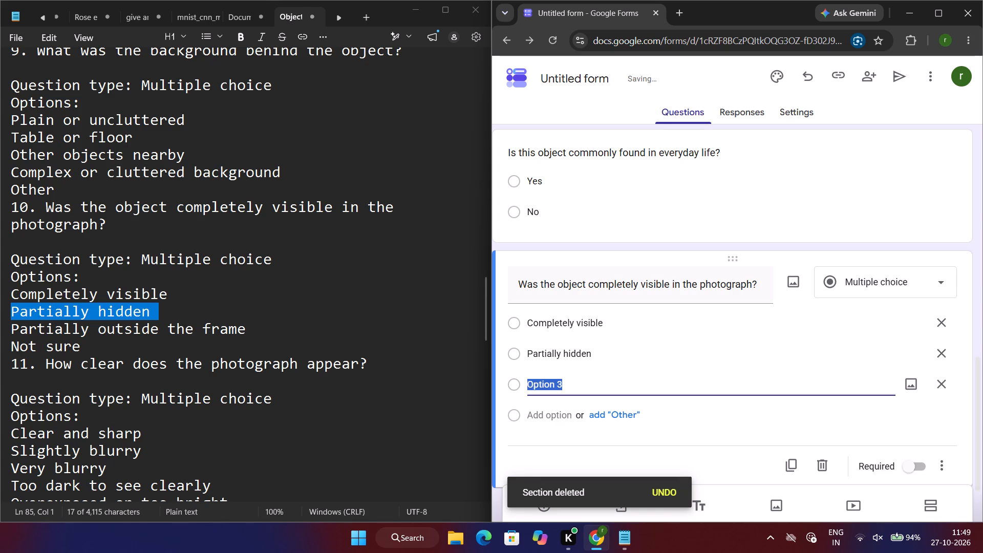
{"action": "double_click", "coordinate": [7, 332]}
{"action": "key", "text": "ctrl+c"}
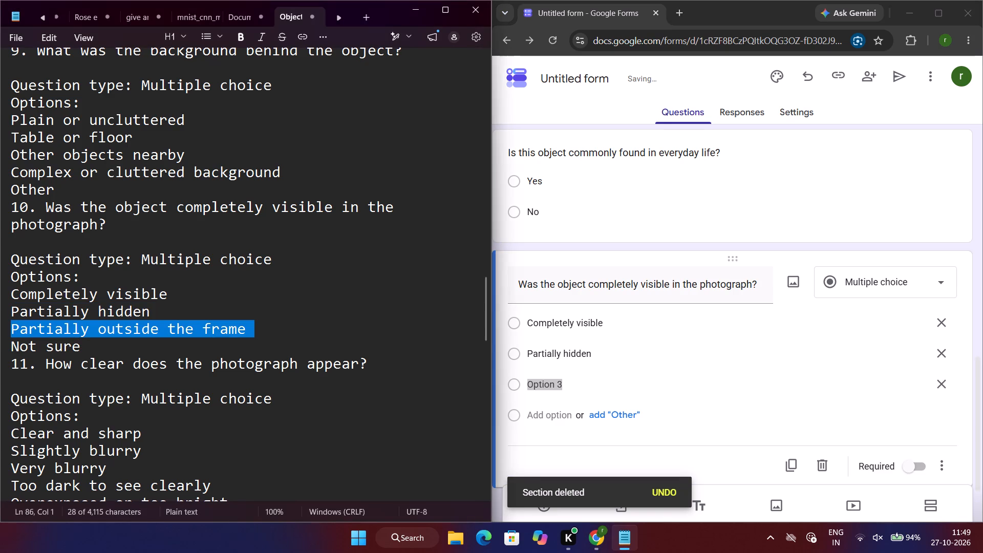
{"action": "triple_click", "coordinate": [571, 385]}
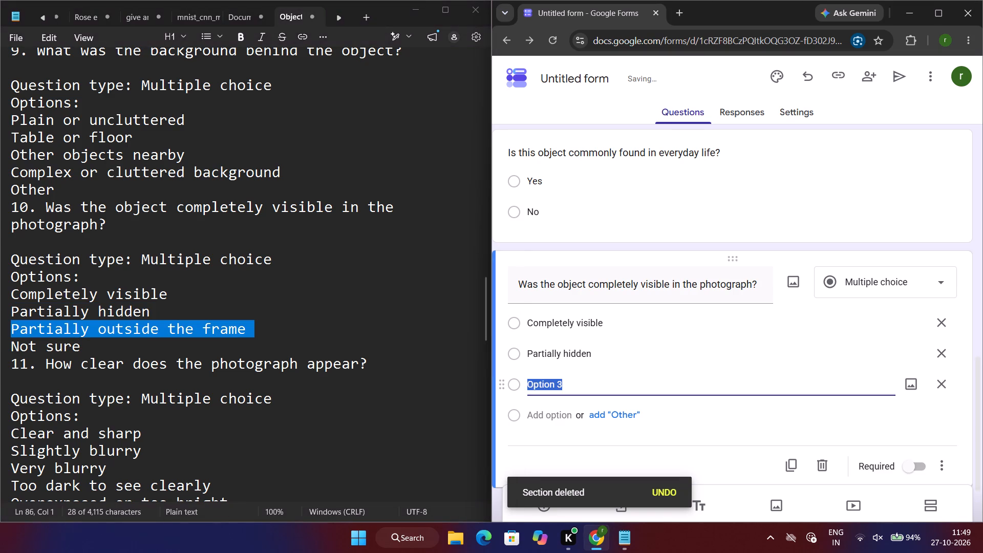
{"action": "key", "text": "ctrl+v"}
Add "Not sure", copied from Notepad, as the visibility question's fourth answer option.
{"action": "key", "text": "Return"}
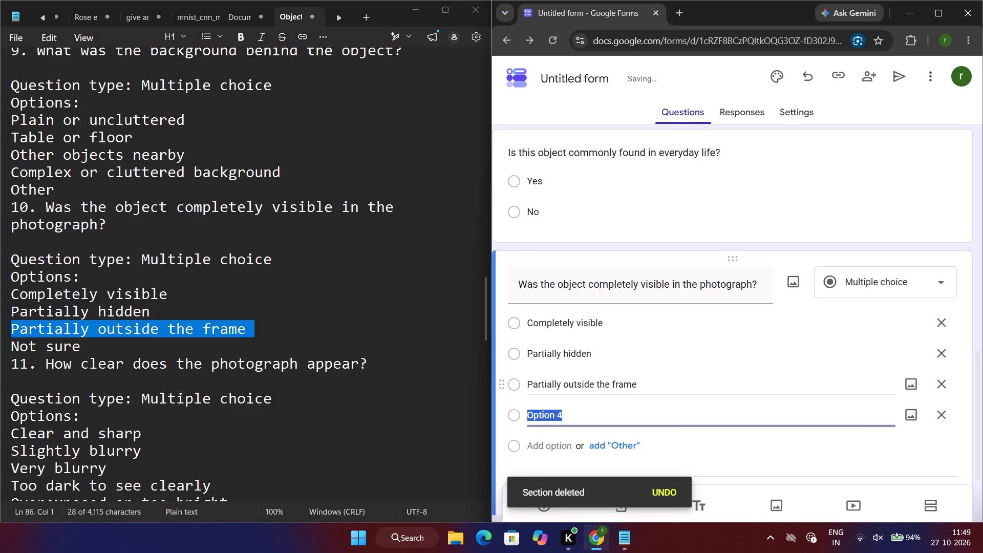
{"action": "double_click", "coordinate": [8, 347]}
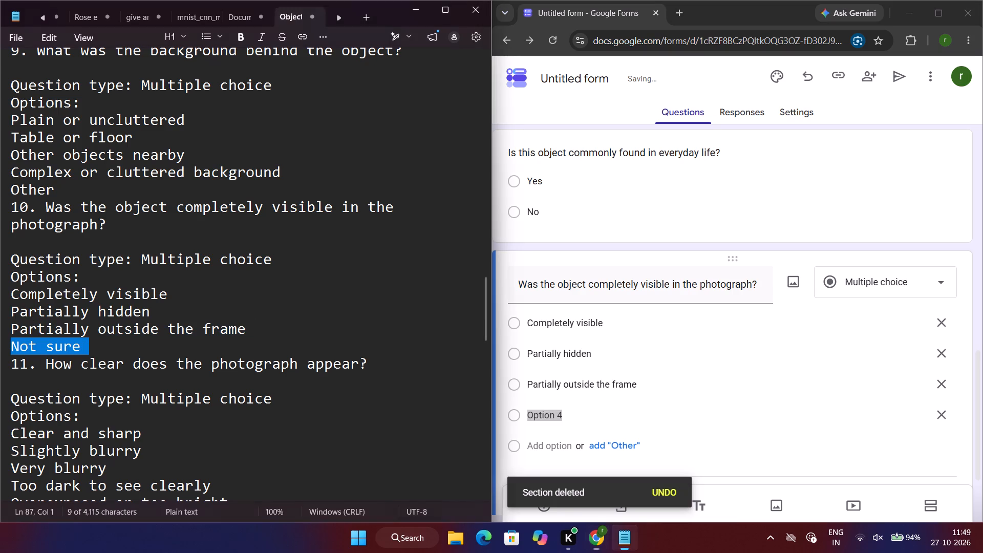
{"action": "key", "text": "ctrl+c"}
{"action": "triple_click", "coordinate": [624, 418]}
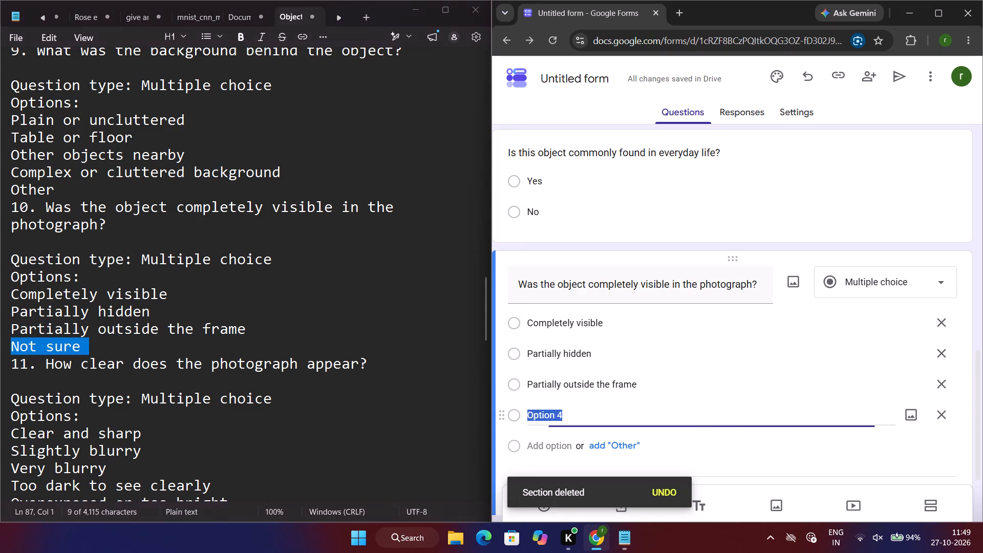
{"action": "key", "text": "ctrl+v"}
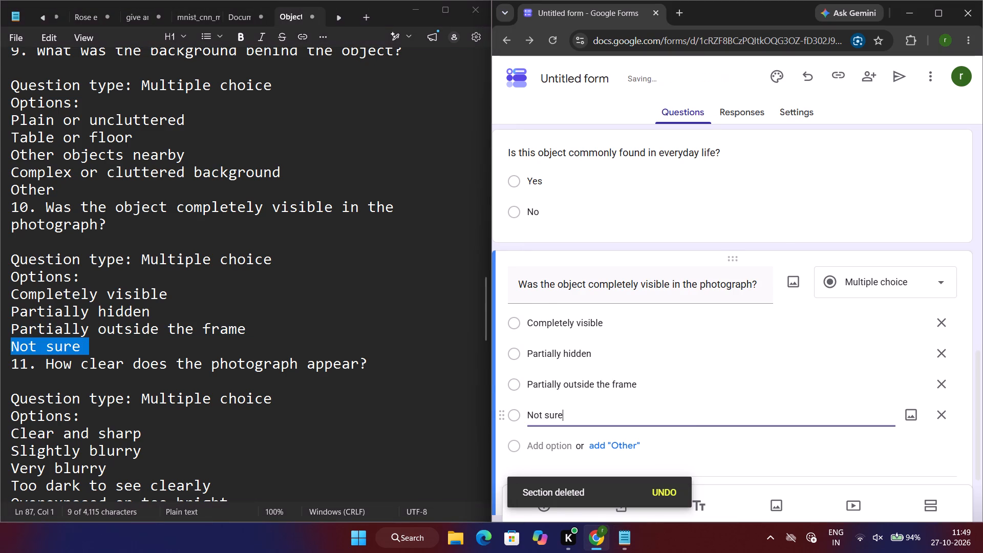
Make the question about the object's complete visibility required.
{"action": "scroll", "coordinate": [624, 418], "scroll_direction": "down", "scroll_amount": 2}
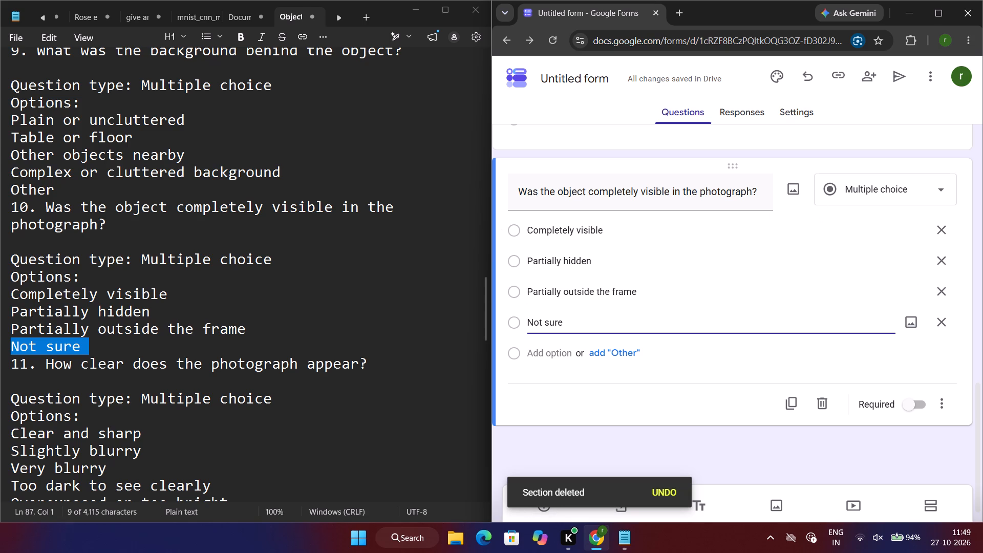
{"action": "left_click", "coordinate": [912, 405]}
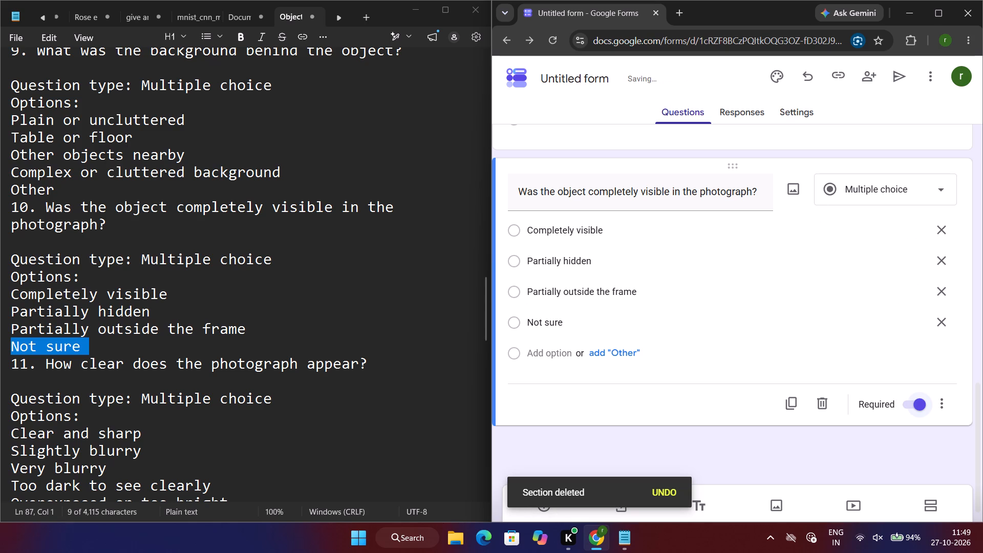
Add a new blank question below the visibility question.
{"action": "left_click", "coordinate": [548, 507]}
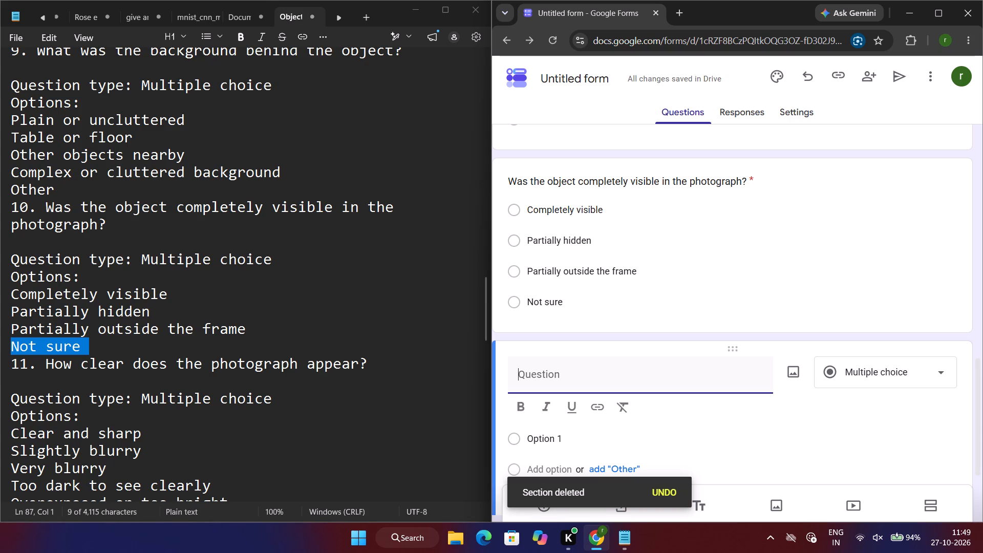
Read through the rest of the Notepad questionnaire, from question 11 to the closing recommendations.
{"action": "scroll", "coordinate": [251, 438], "scroll_direction": "down", "scroll_amount": 1}
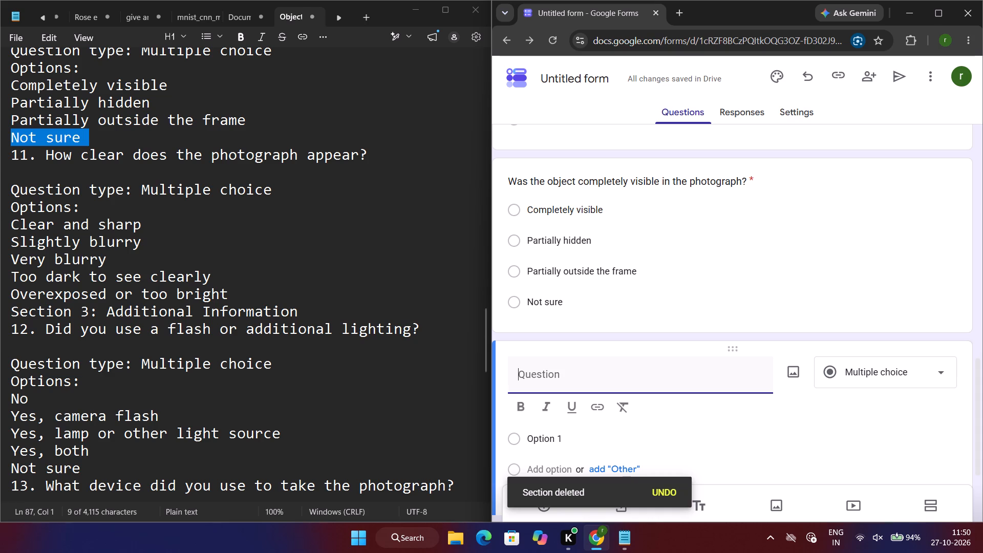
{"action": "scroll", "coordinate": [73, 421], "scroll_direction": "down", "scroll_amount": 1}
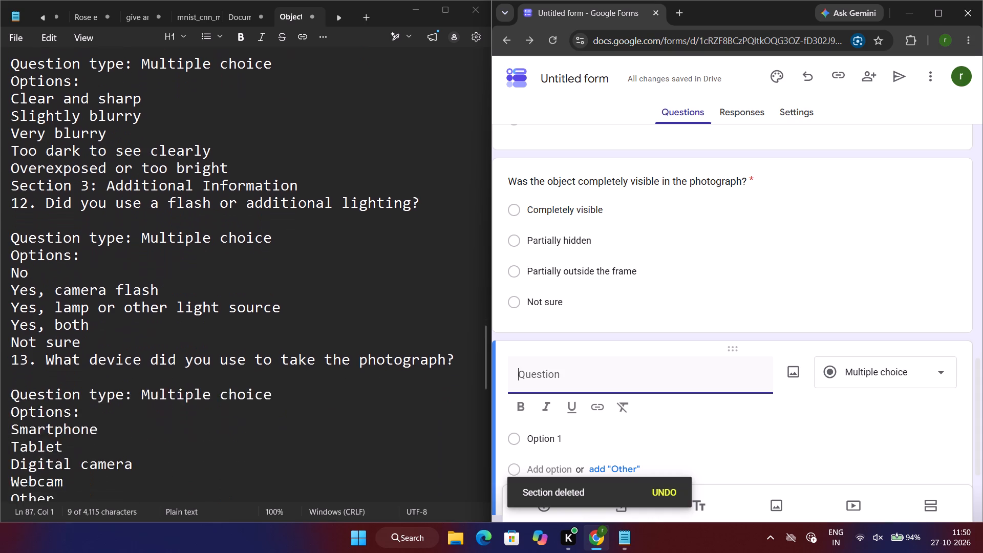
{"action": "scroll", "coordinate": [73, 421], "scroll_direction": "down", "scroll_amount": 1}
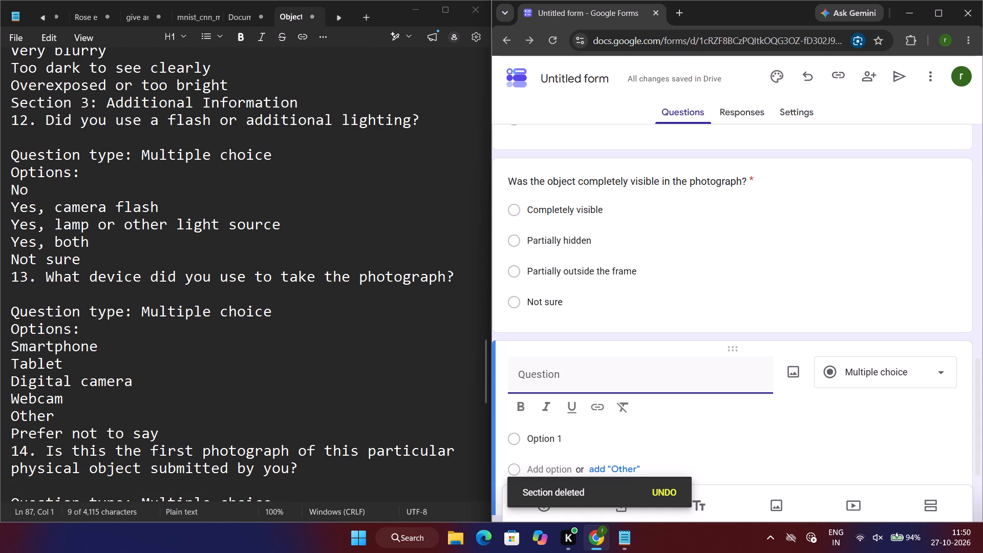
{"action": "scroll", "coordinate": [165, 389], "scroll_direction": "right", "scroll_amount": 1}
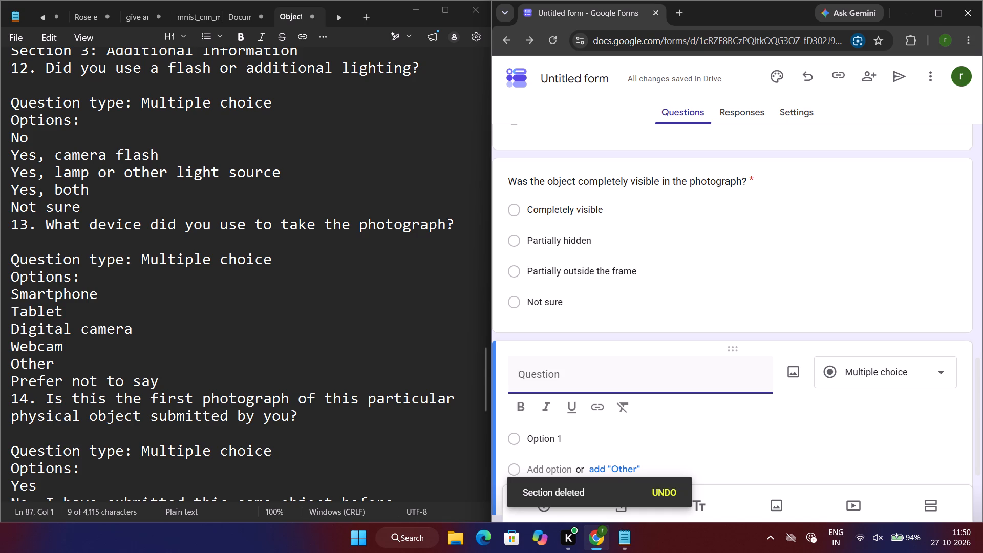
{"action": "scroll", "coordinate": [179, 416], "scroll_direction": "right", "scroll_amount": 1}
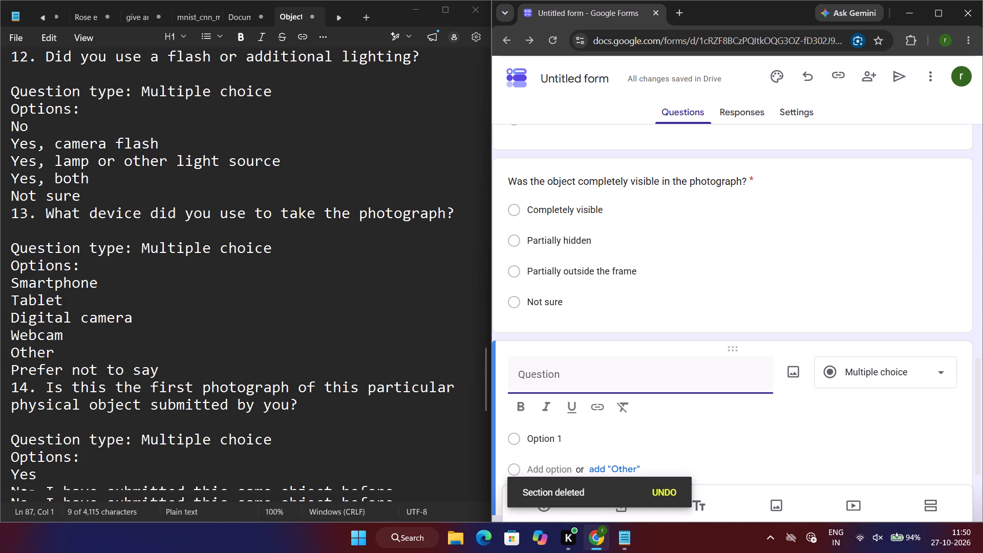
{"action": "scroll", "coordinate": [205, 417], "scroll_direction": "right", "scroll_amount": 1}
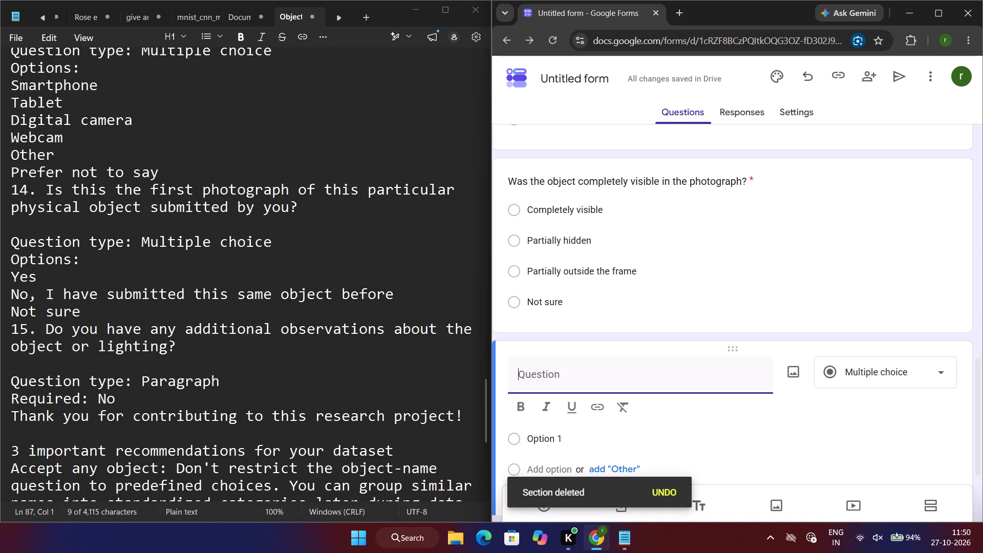
{"action": "scroll", "coordinate": [158, 396], "scroll_direction": "right", "scroll_amount": 1}
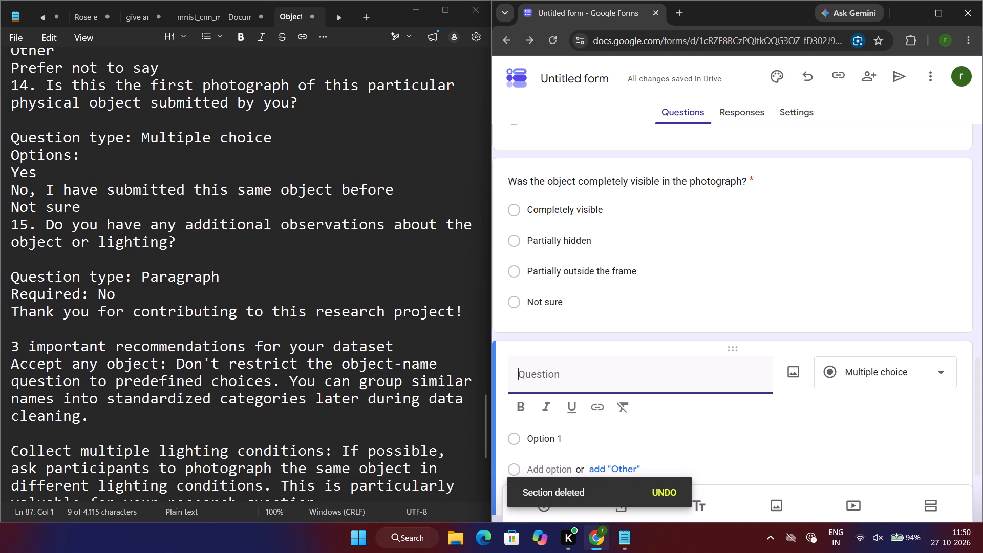
{"action": "scroll", "coordinate": [129, 327], "scroll_direction": "right", "scroll_amount": 1}
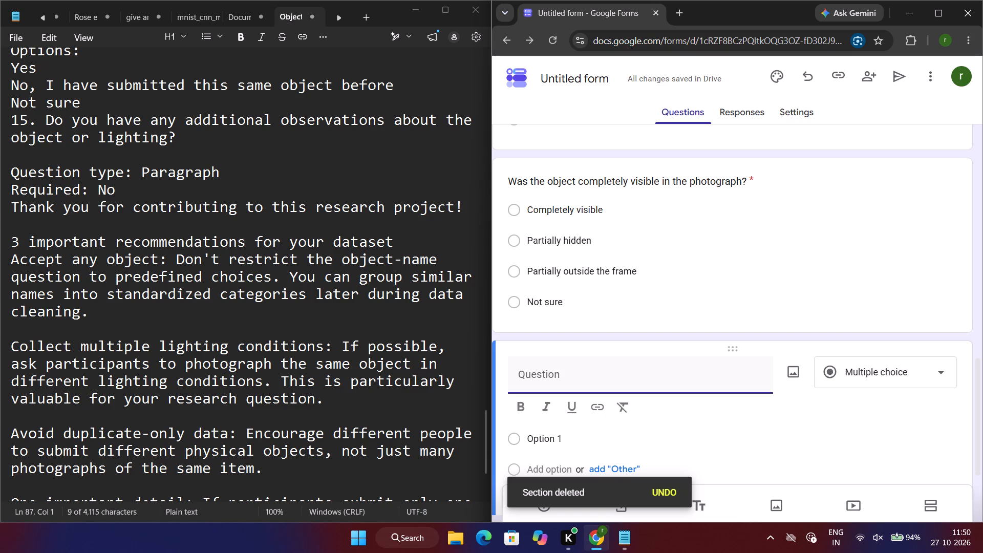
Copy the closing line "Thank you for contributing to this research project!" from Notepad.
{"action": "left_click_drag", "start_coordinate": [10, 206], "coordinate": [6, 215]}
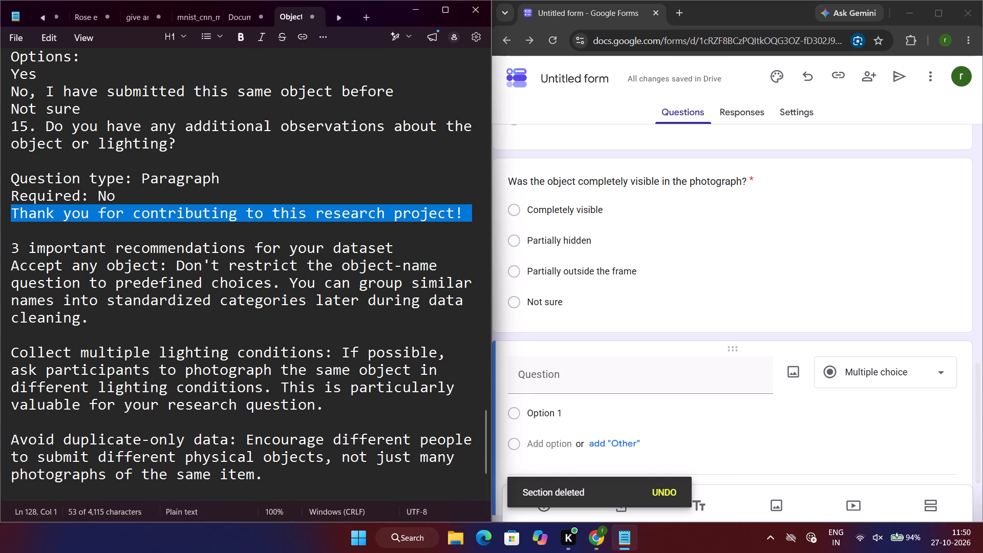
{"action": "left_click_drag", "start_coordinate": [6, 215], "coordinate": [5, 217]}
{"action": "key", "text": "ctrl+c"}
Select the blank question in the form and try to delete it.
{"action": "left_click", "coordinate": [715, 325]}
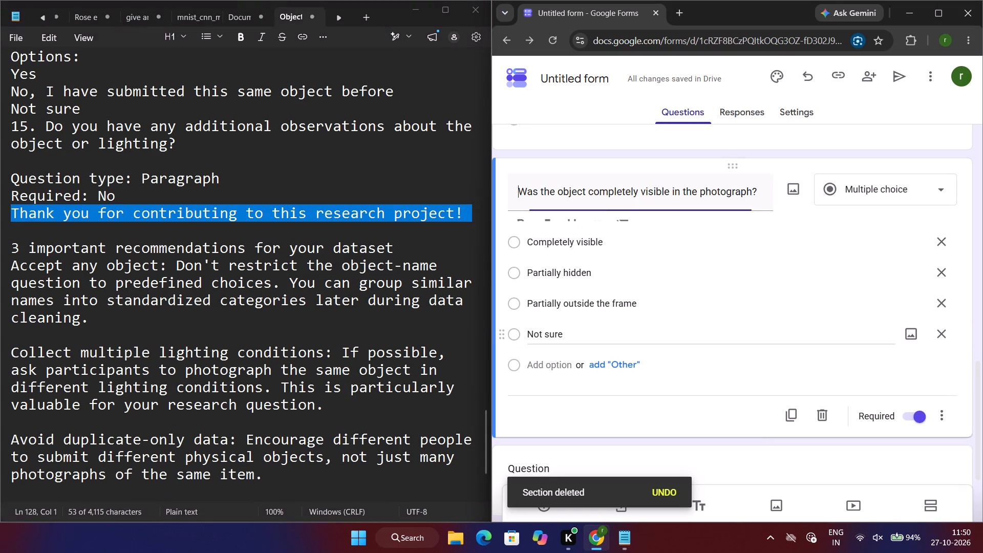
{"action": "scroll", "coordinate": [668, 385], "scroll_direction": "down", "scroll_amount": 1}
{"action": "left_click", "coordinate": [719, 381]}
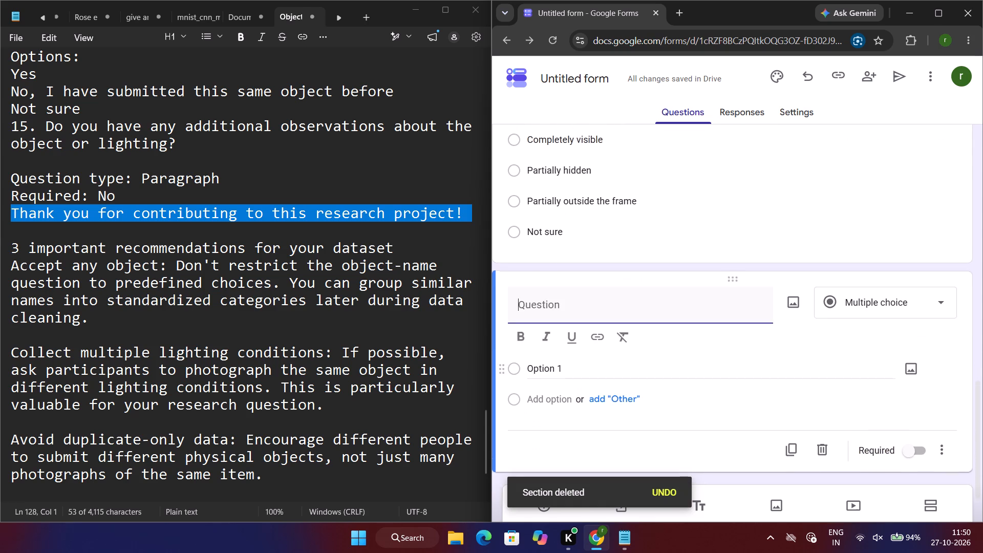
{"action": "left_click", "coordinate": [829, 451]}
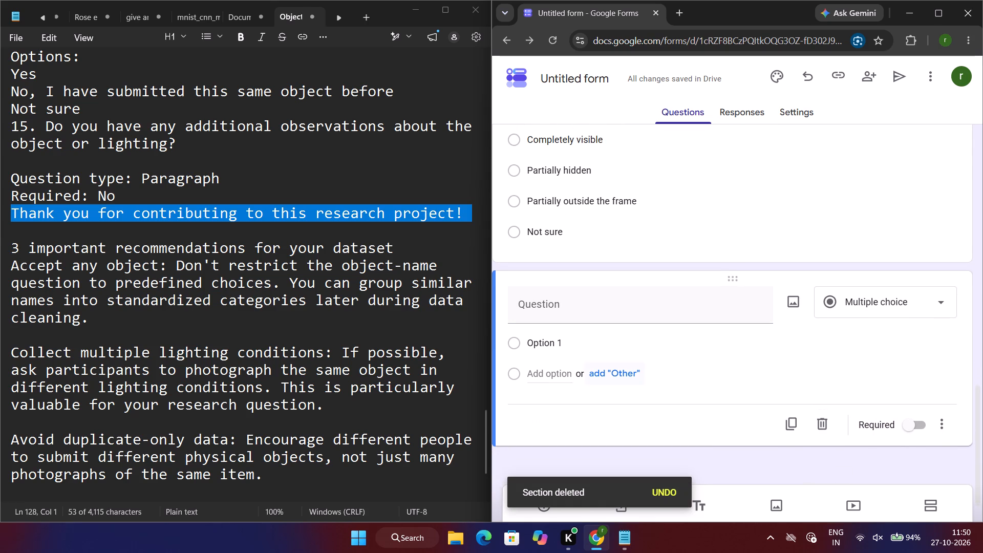
Close the Notepad window and maximize the browser window with the form.
{"action": "left_click", "coordinate": [477, 10]}
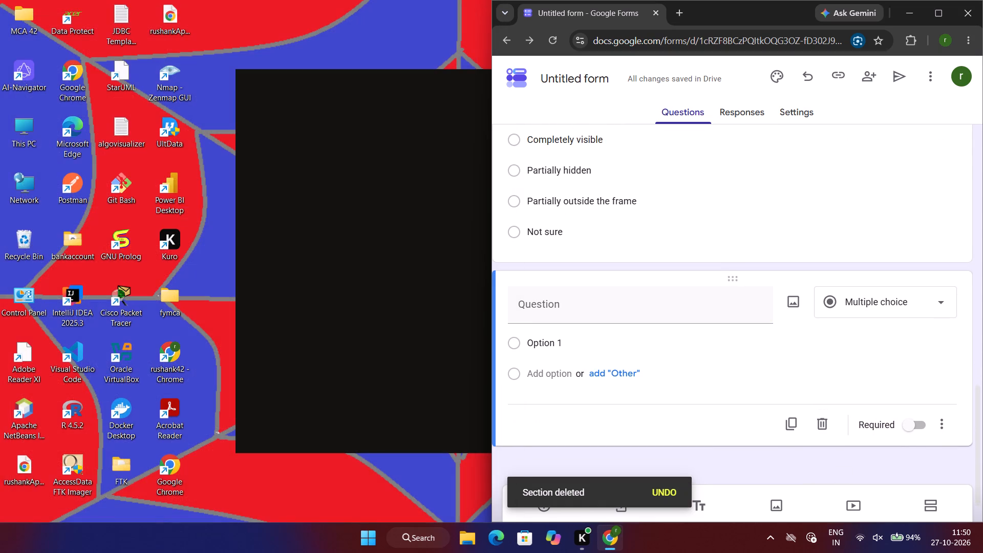
{"action": "double_click", "coordinate": [770, 7]}
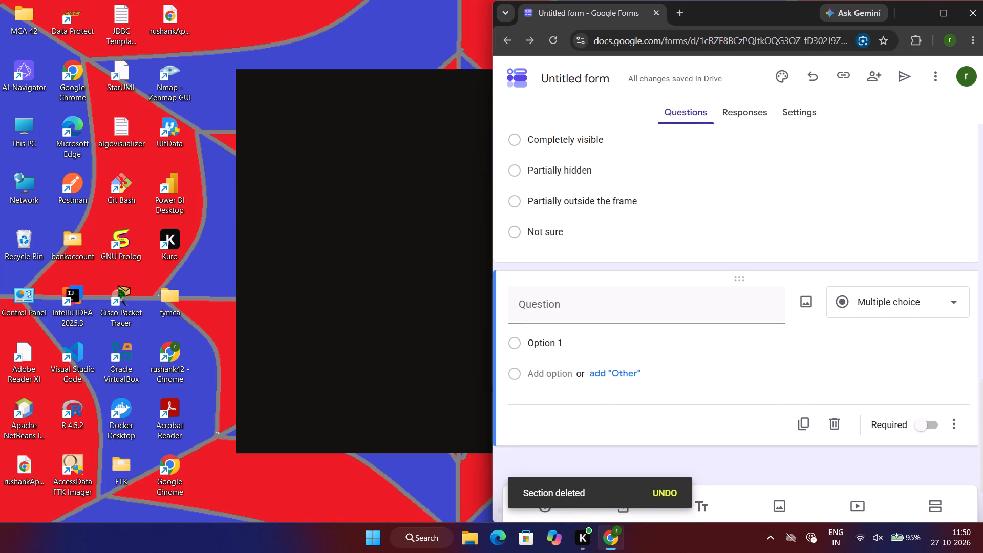
{"action": "left_click", "coordinate": [945, 15]}
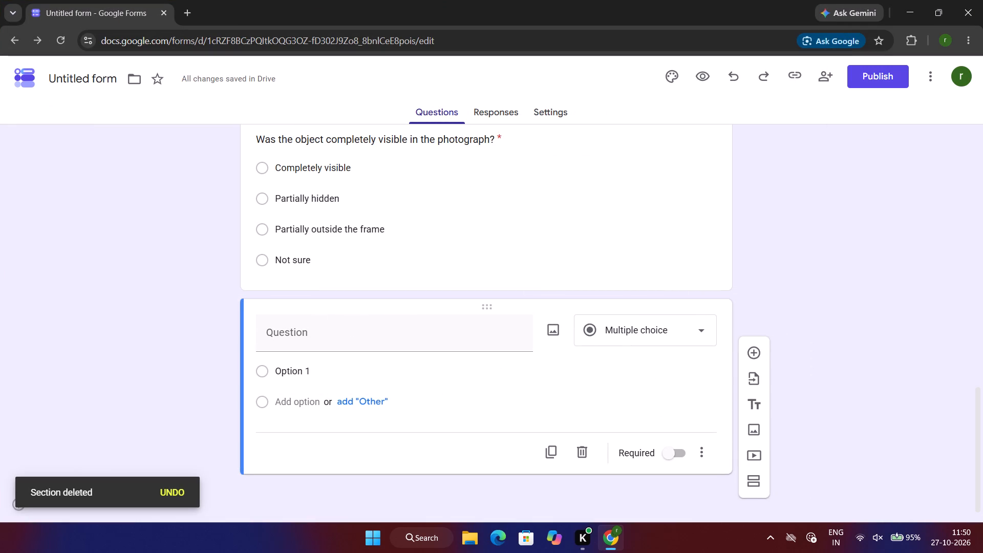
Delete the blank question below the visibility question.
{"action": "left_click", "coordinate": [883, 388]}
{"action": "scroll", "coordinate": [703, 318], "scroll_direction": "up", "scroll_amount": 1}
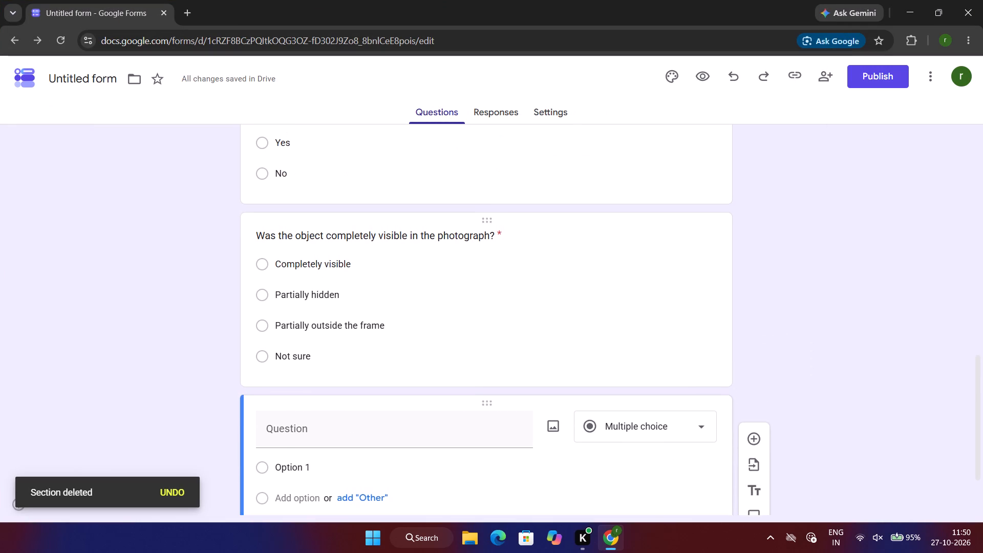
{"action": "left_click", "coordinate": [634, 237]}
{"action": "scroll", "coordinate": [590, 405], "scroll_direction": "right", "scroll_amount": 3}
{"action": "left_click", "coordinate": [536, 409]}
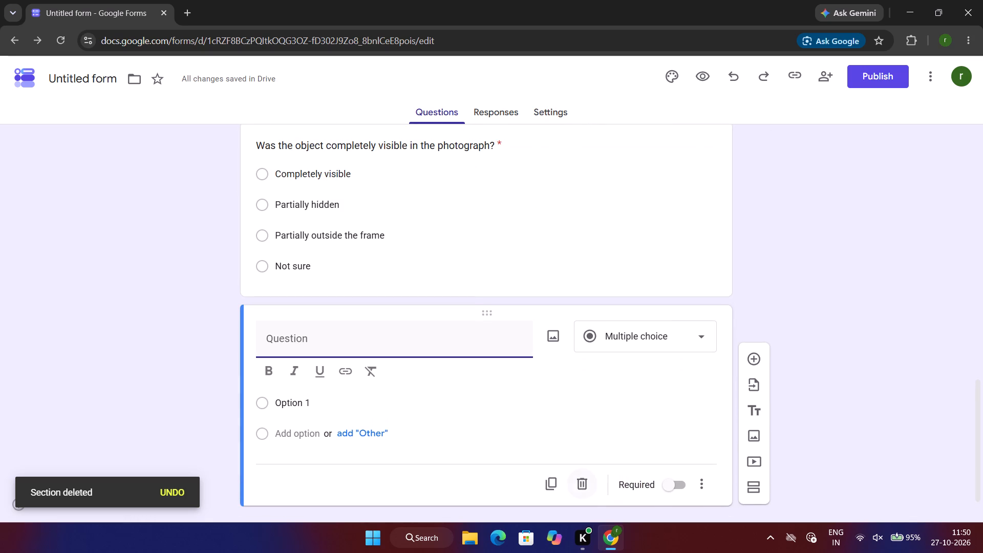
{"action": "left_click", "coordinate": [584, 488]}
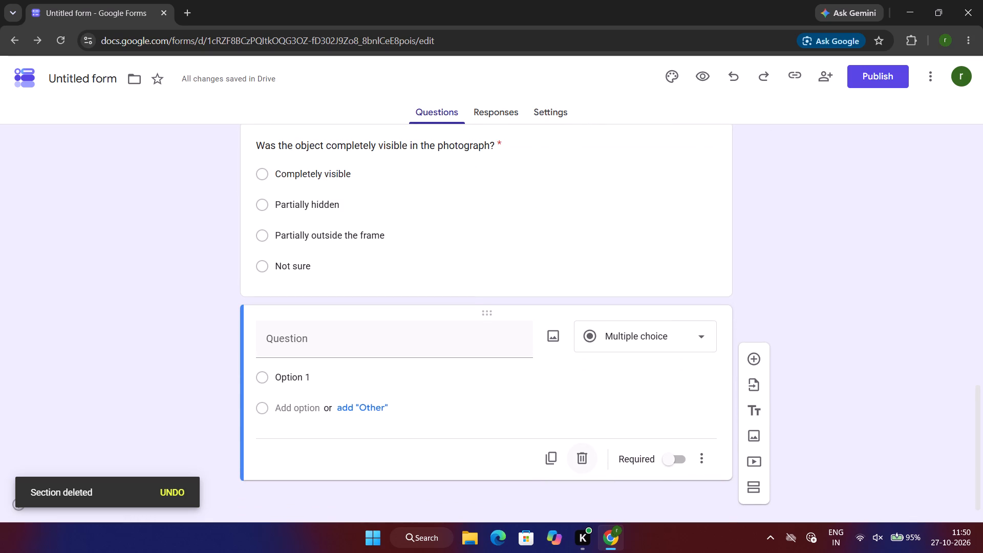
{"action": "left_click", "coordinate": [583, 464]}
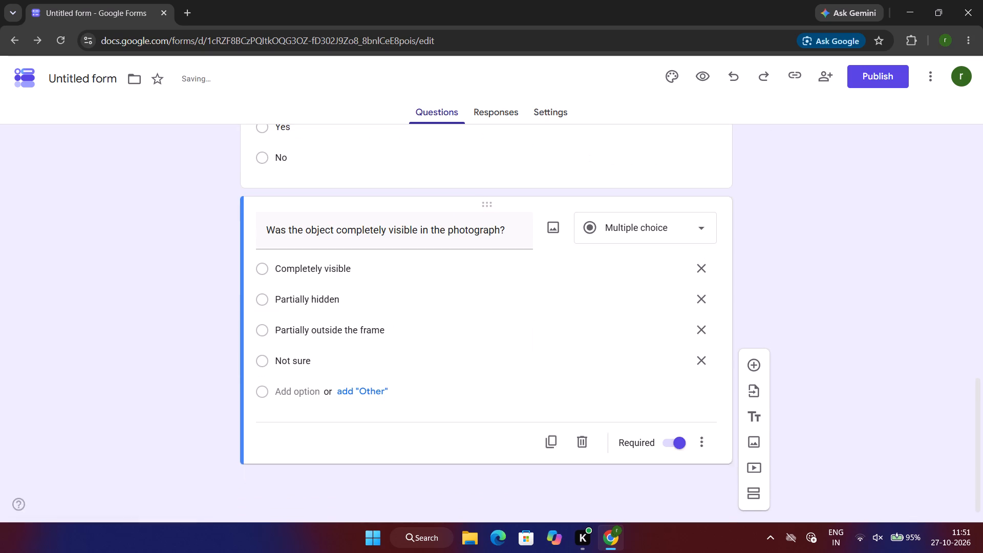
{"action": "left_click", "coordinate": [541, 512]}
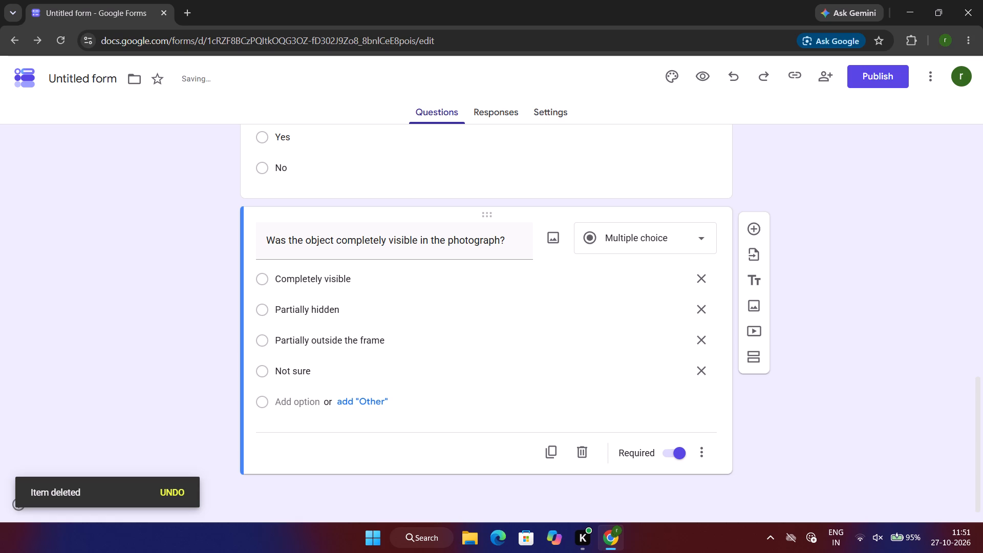
Review the whole form, from the title and description through both sections to the visibility question.
{"action": "scroll", "coordinate": [848, 389], "scroll_direction": "up", "scroll_amount": 5}
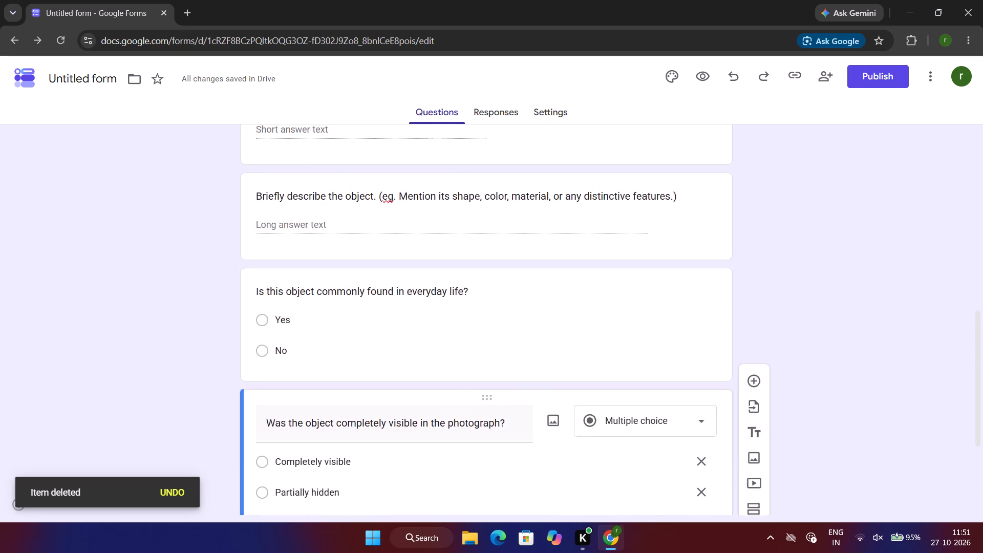
{"action": "scroll", "coordinate": [848, 389], "scroll_direction": "up", "scroll_amount": 4}
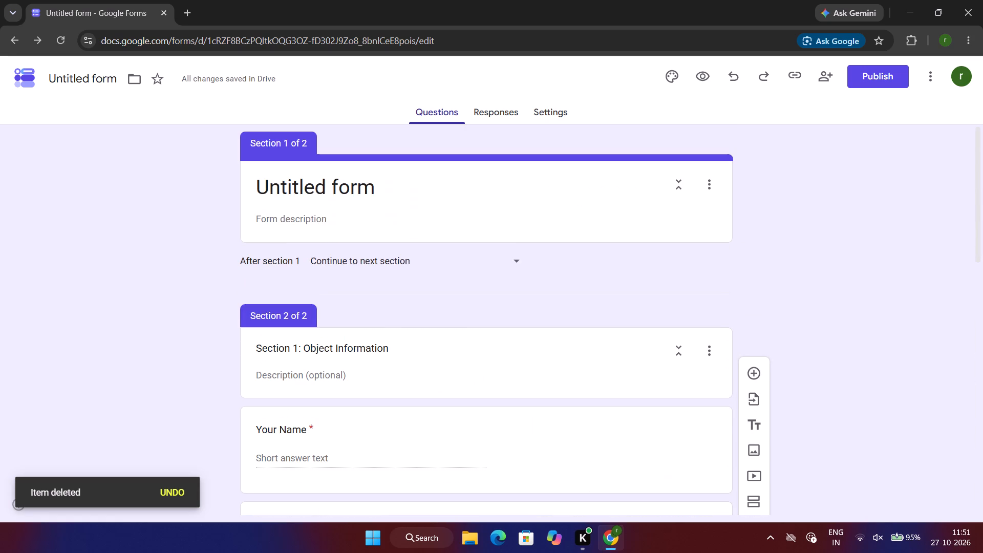
{"action": "left_click", "coordinate": [336, 220]}
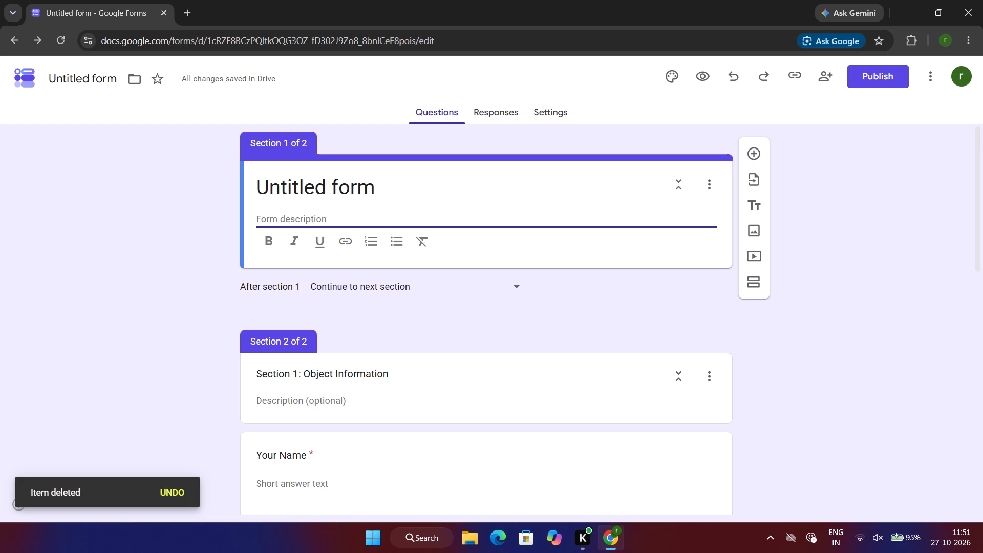
{"action": "left_click", "coordinate": [447, 143]}
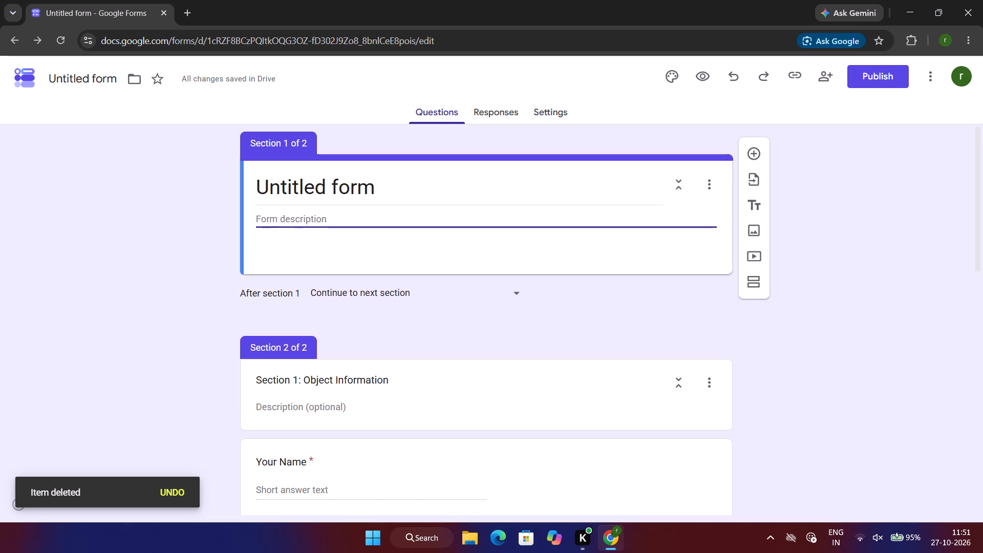
{"action": "scroll", "coordinate": [458, 309], "scroll_direction": "down", "scroll_amount": 4}
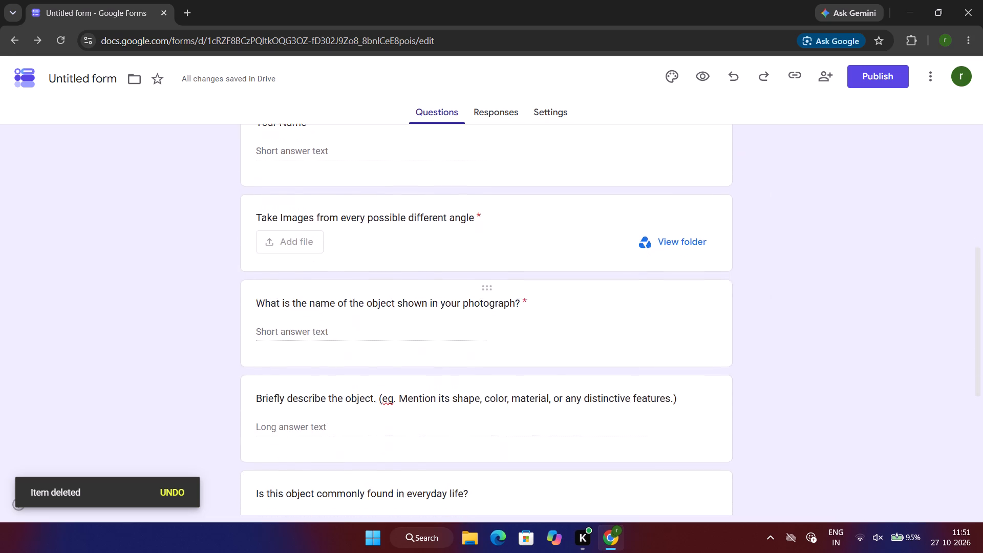
{"action": "scroll", "coordinate": [458, 309], "scroll_direction": "right", "scroll_amount": 2}
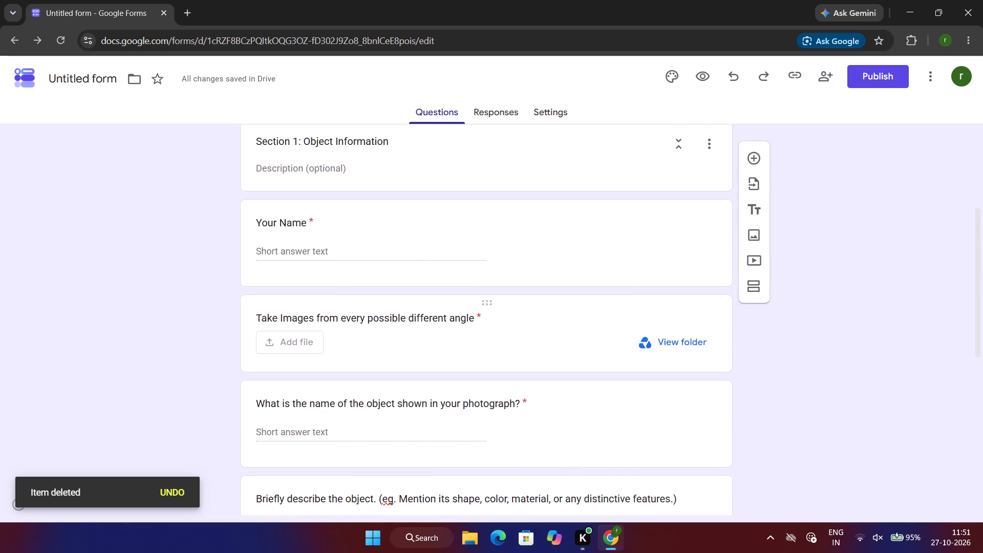
{"action": "scroll", "coordinate": [458, 309], "scroll_direction": "right", "scroll_amount": 1}
{"action": "scroll", "coordinate": [458, 309], "scroll_direction": "up", "scroll_amount": 1}
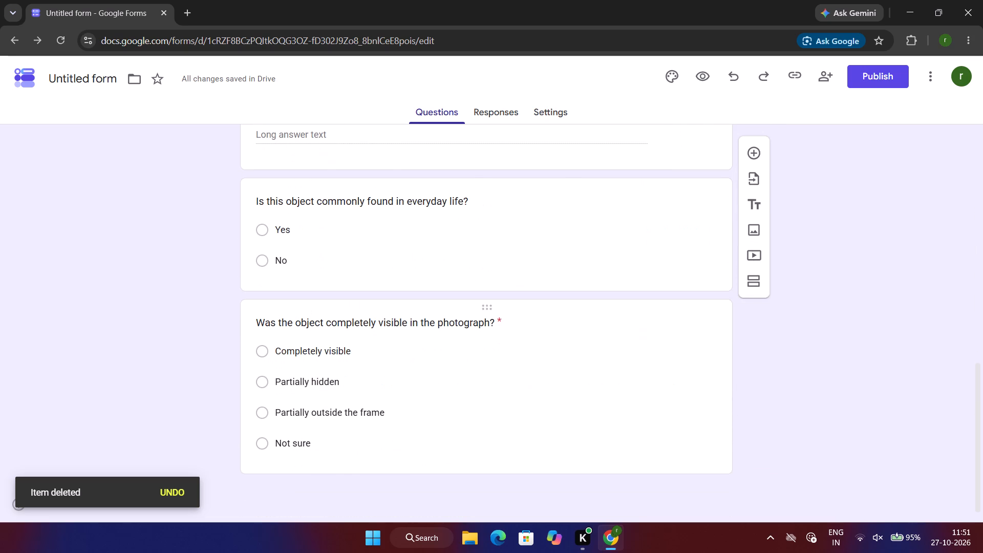
{"action": "scroll", "coordinate": [458, 309], "scroll_direction": "up", "scroll_amount": 7}
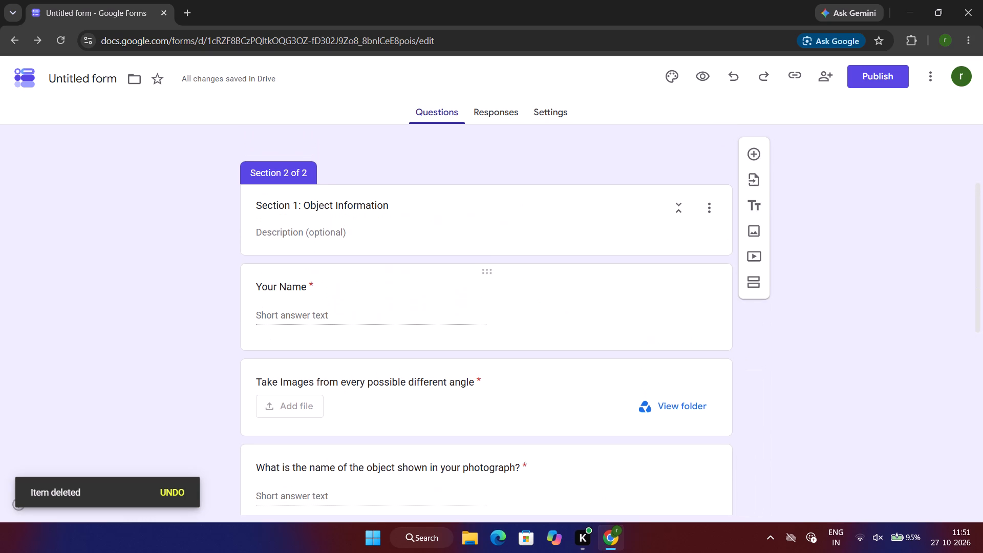
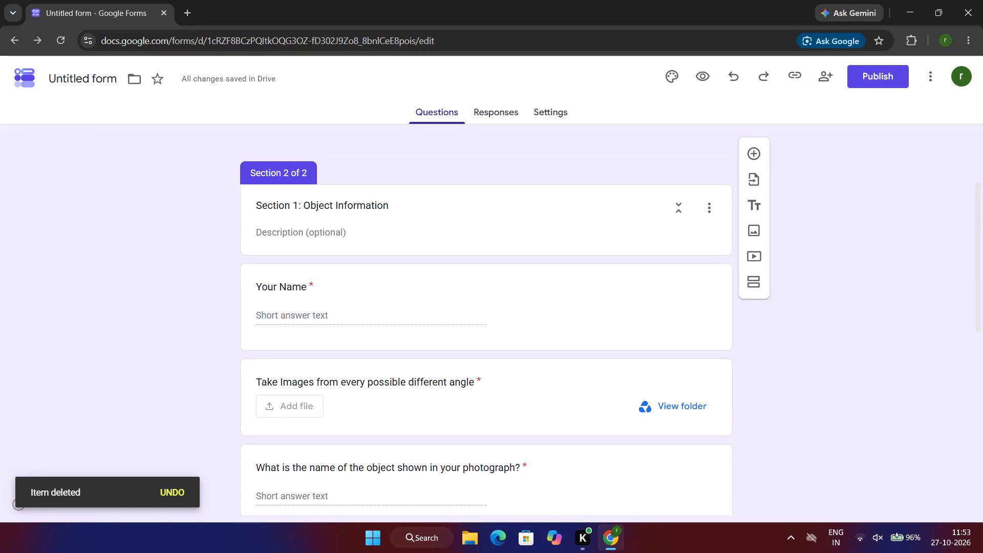
{"action": "left_click", "coordinate": [465, 535]}
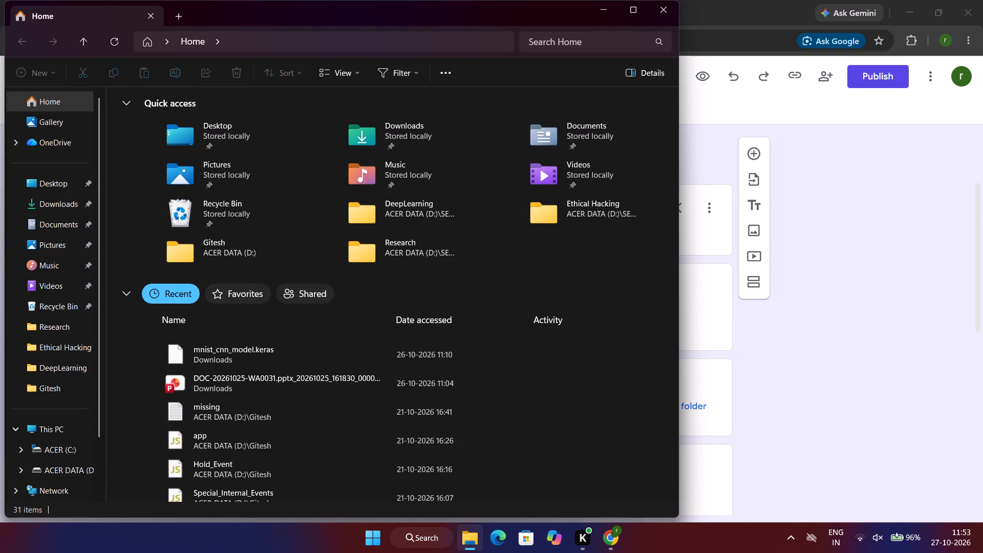
{"action": "left_click", "coordinate": [634, 3]}
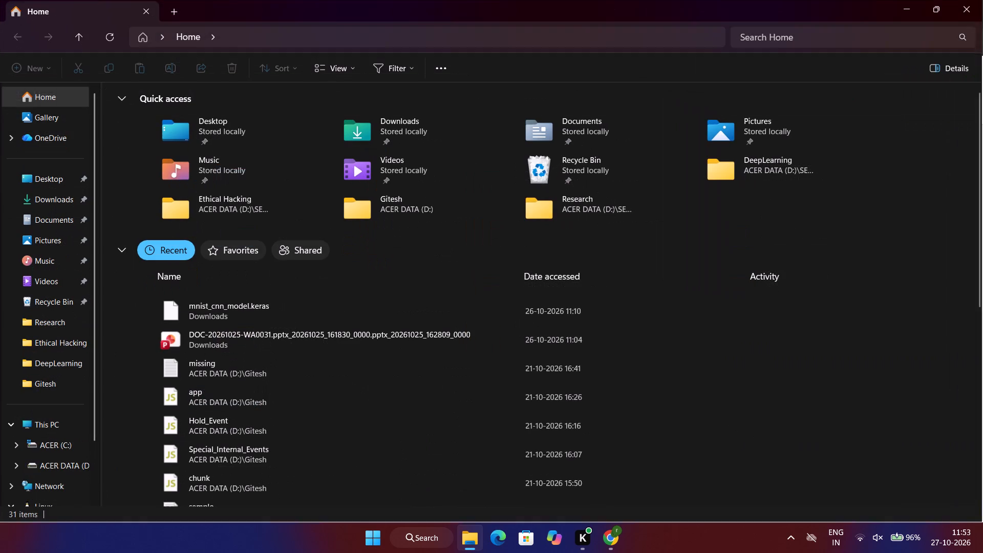
{"action": "left_click", "coordinate": [60, 451]}
{"action": "left_click", "coordinate": [56, 428]}
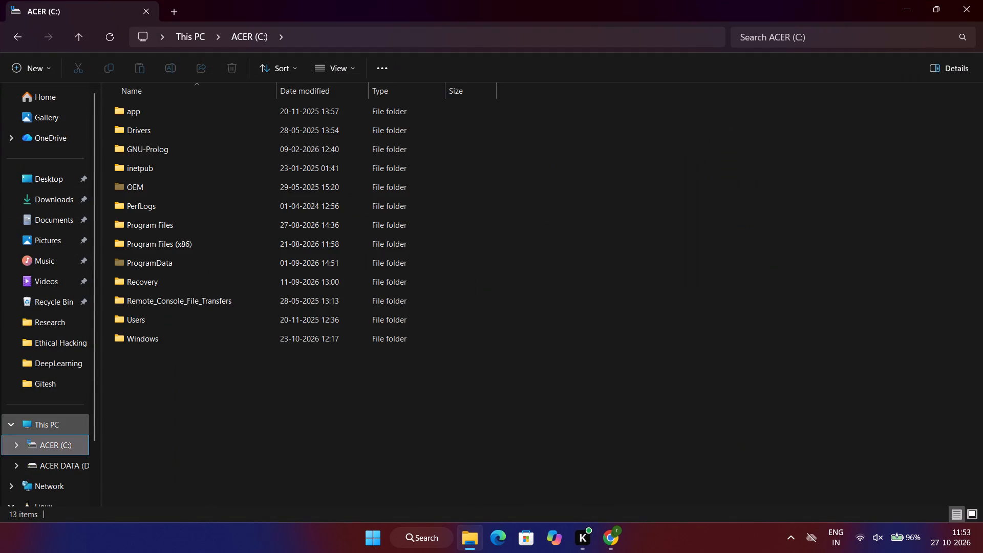
{"action": "double_click", "coordinate": [208, 117]}
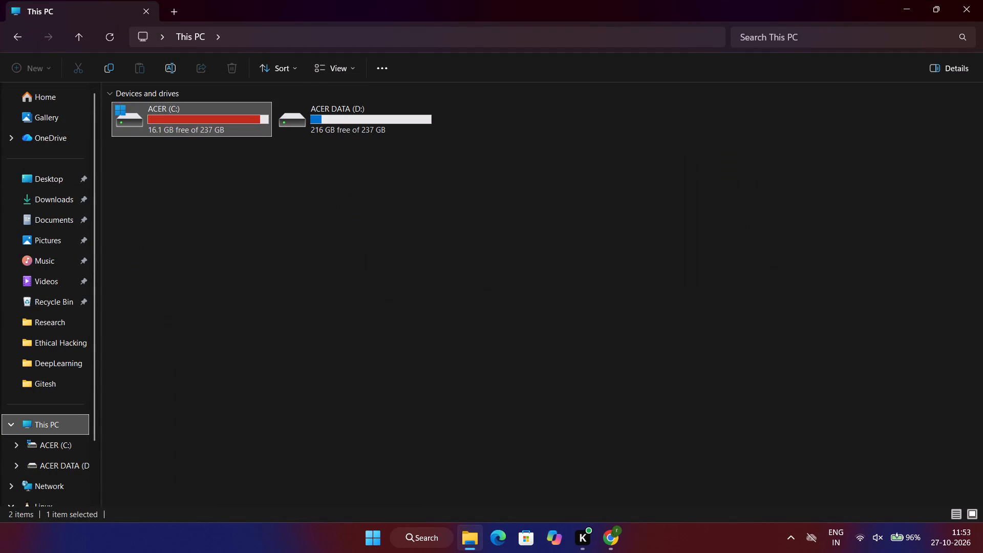
{"action": "left_click", "coordinate": [247, 178]}
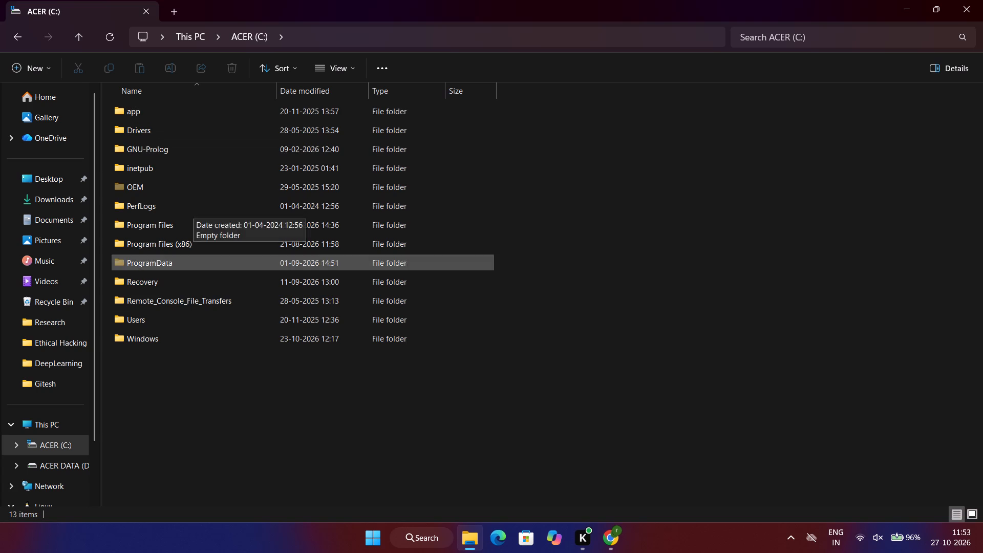
{"action": "double_click", "coordinate": [195, 280]}
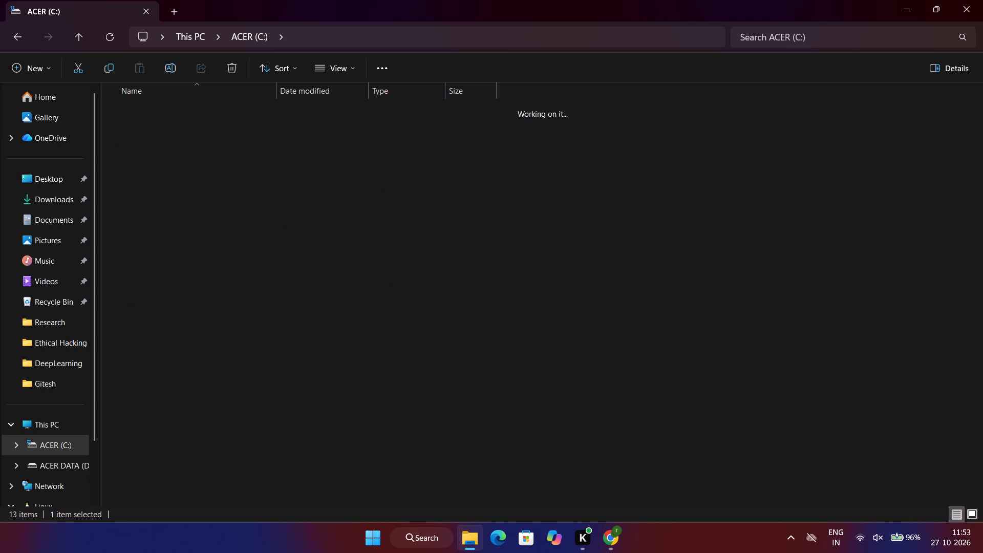
{"action": "left_click", "coordinate": [265, 34]}
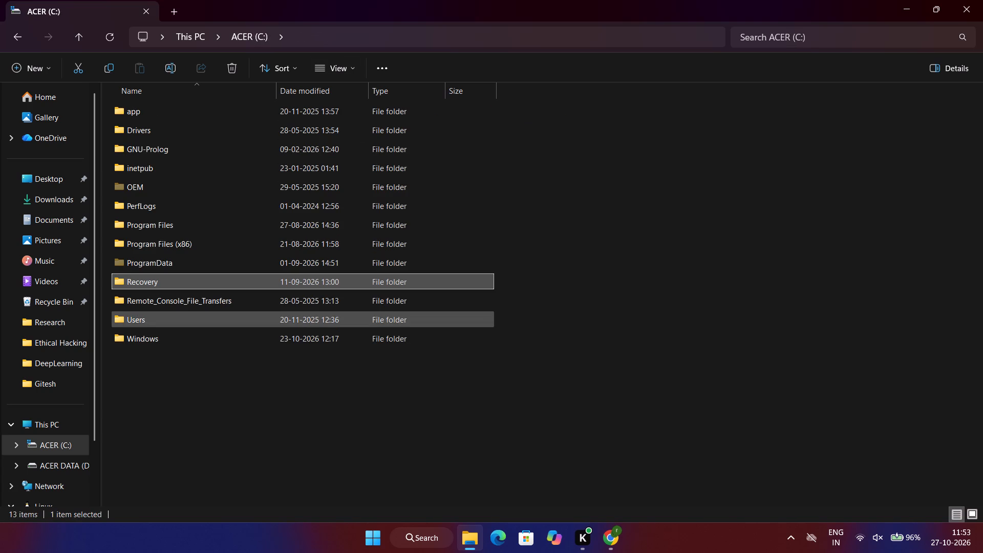
{"action": "double_click", "coordinate": [169, 322]}
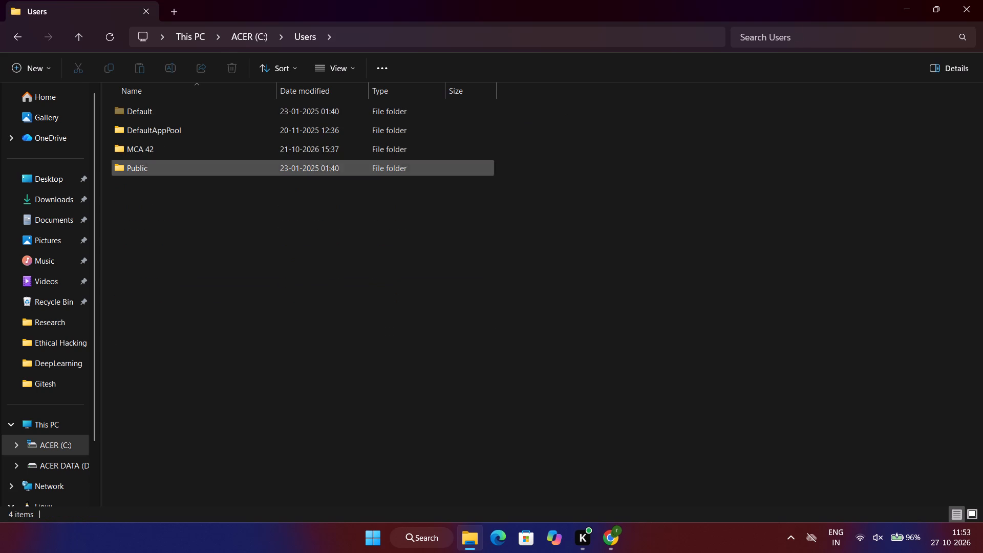
{"action": "double_click", "coordinate": [204, 145]}
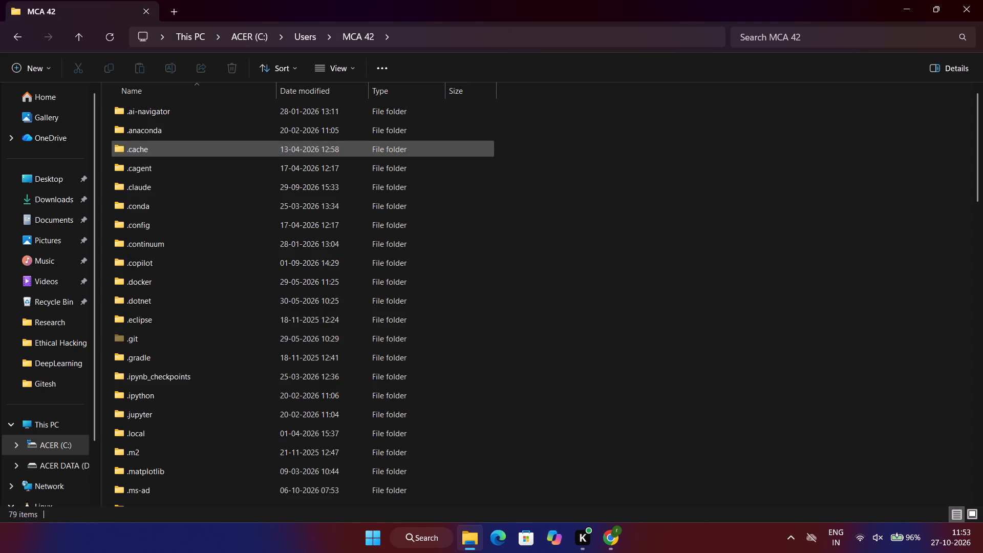
Look through the folders and files in the MCA 42 folder, and close File Explorer to return to the form.
{"action": "scroll", "coordinate": [204, 231], "scroll_direction": "down", "scroll_amount": 1}
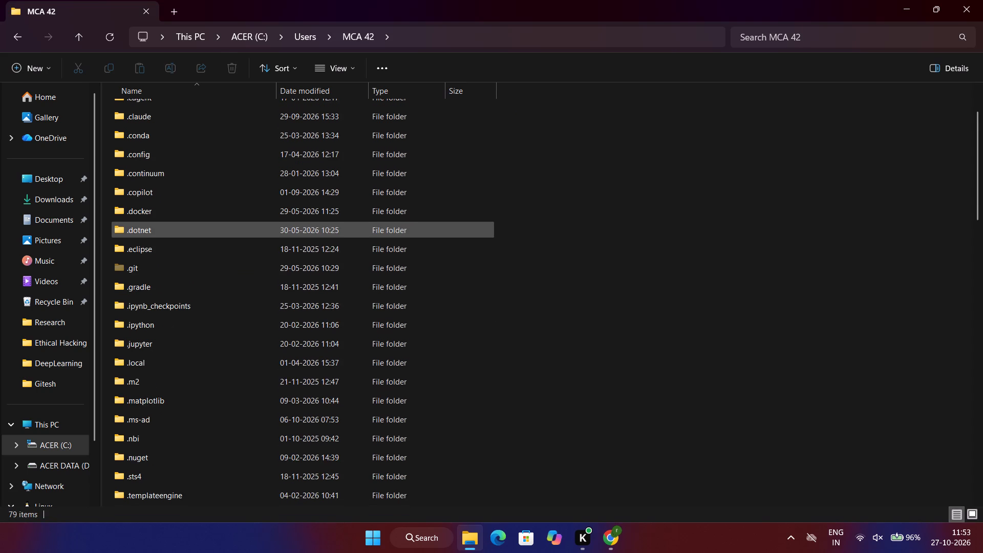
{"action": "scroll", "coordinate": [204, 231], "scroll_direction": "down", "scroll_amount": 3}
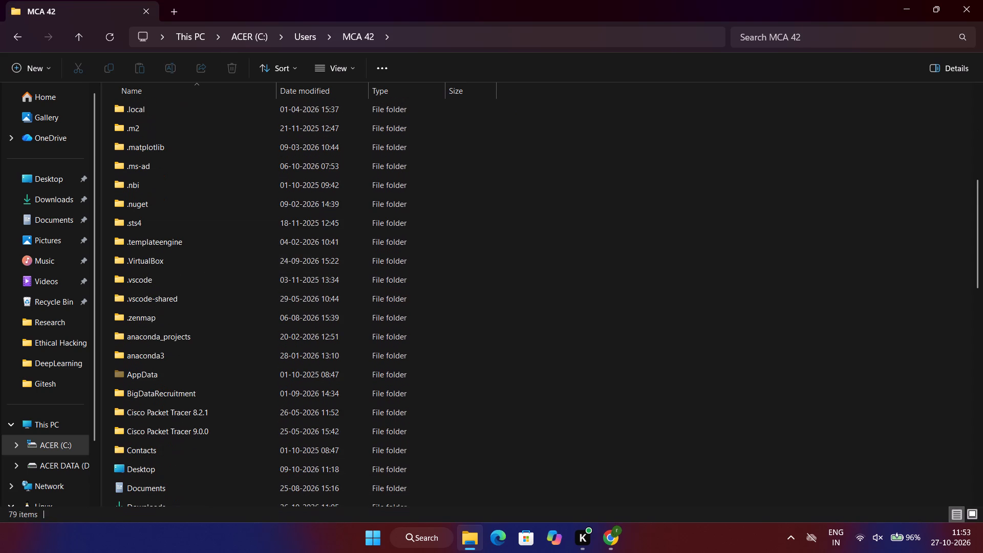
{"action": "scroll", "coordinate": [204, 231], "scroll_direction": "down", "scroll_amount": 3}
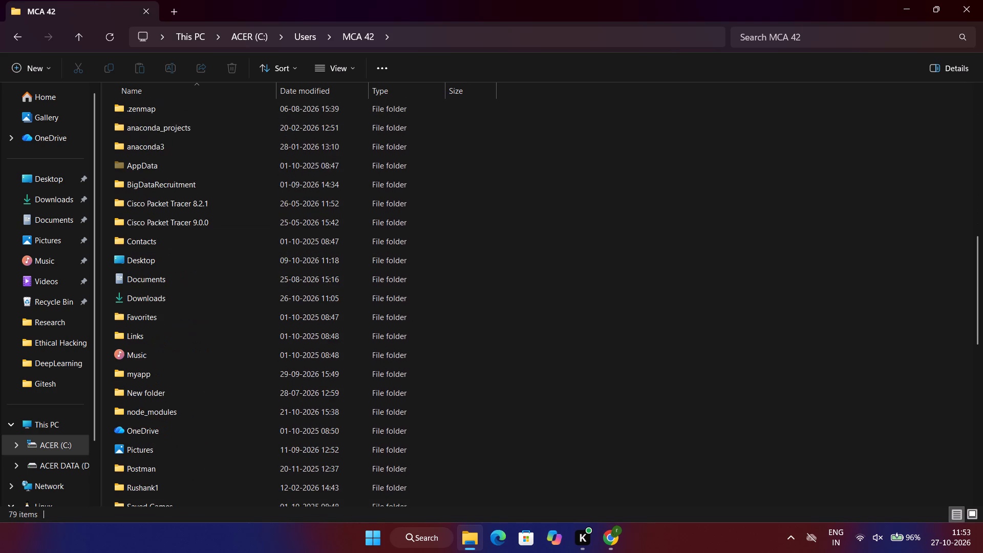
{"action": "scroll", "coordinate": [204, 231], "scroll_direction": "down", "scroll_amount": 2}
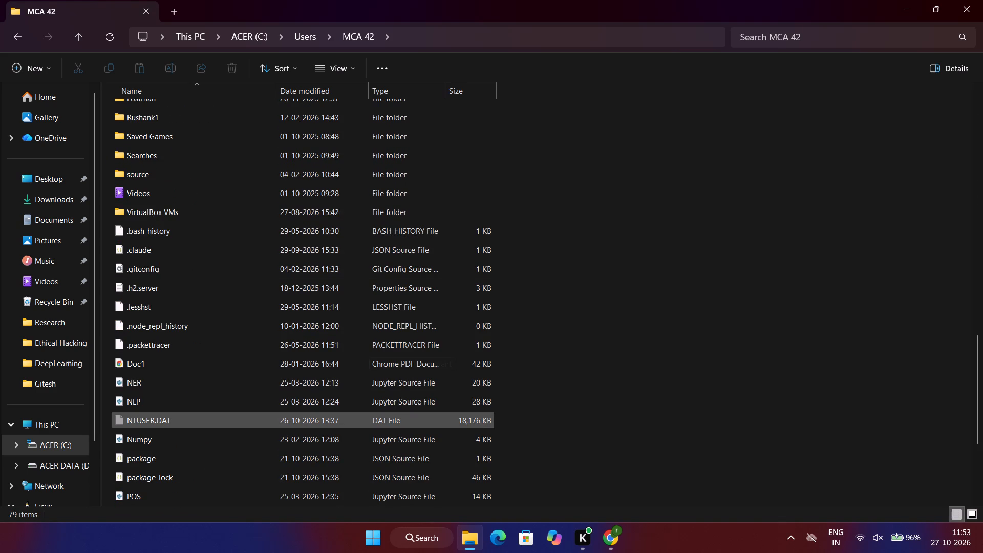
{"action": "scroll", "coordinate": [362, 419], "scroll_direction": "down", "scroll_amount": 3}
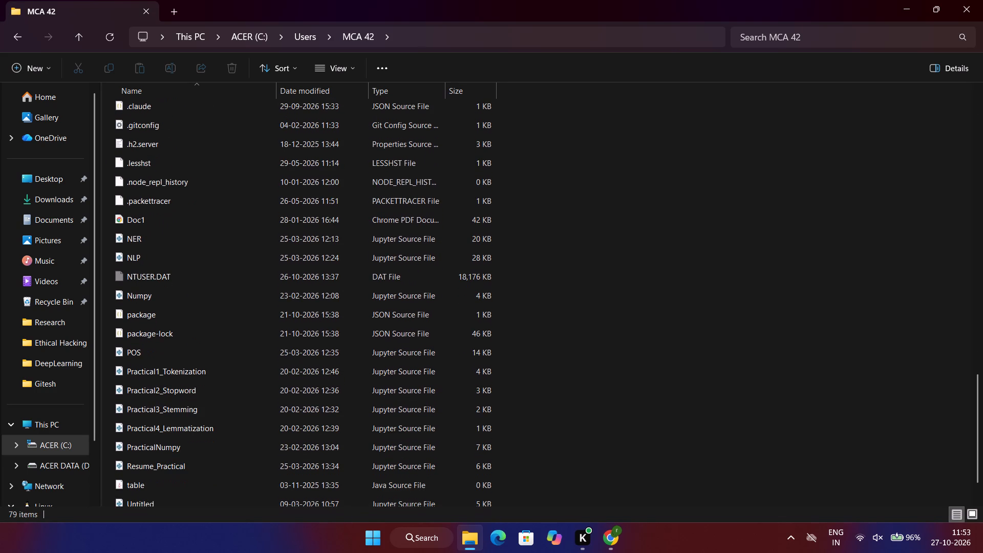
{"action": "scroll", "coordinate": [362, 419], "scroll_direction": "down", "scroll_amount": 1}
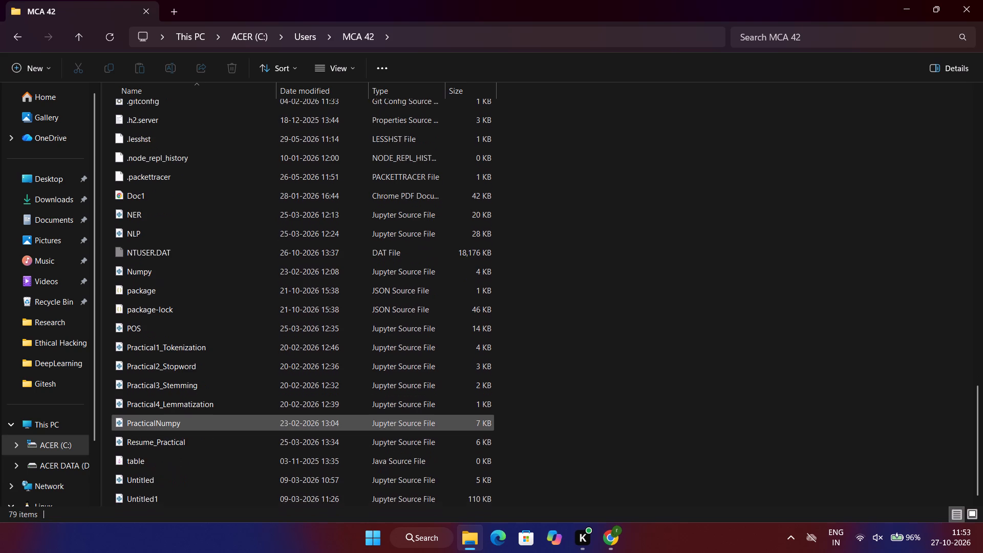
{"action": "scroll", "coordinate": [362, 419], "scroll_direction": "down", "scroll_amount": 3}
{"action": "scroll", "coordinate": [362, 419], "scroll_direction": "right", "scroll_amount": 1}
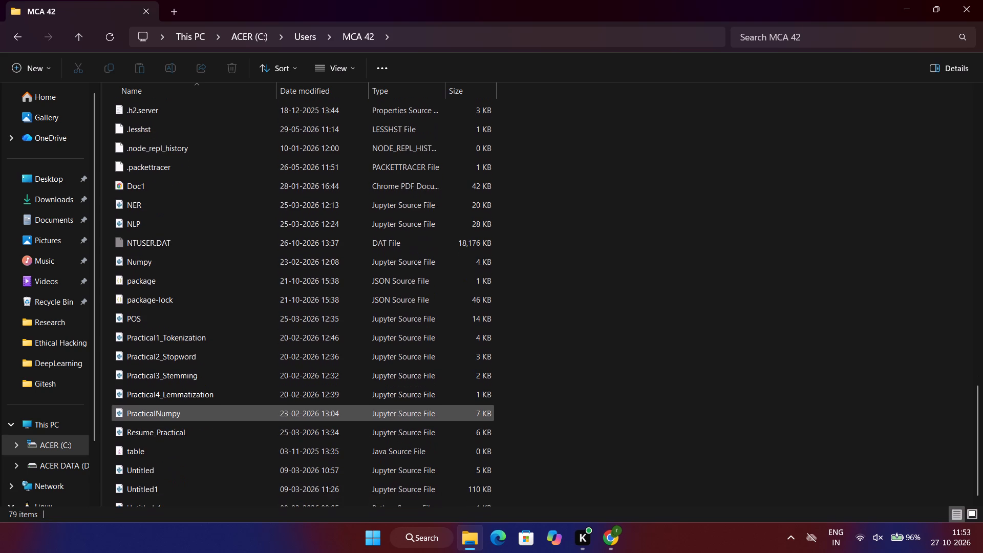
{"action": "scroll", "coordinate": [362, 419], "scroll_direction": "right", "scroll_amount": 1}
{"action": "scroll", "coordinate": [362, 419], "scroll_direction": "up", "scroll_amount": 3}
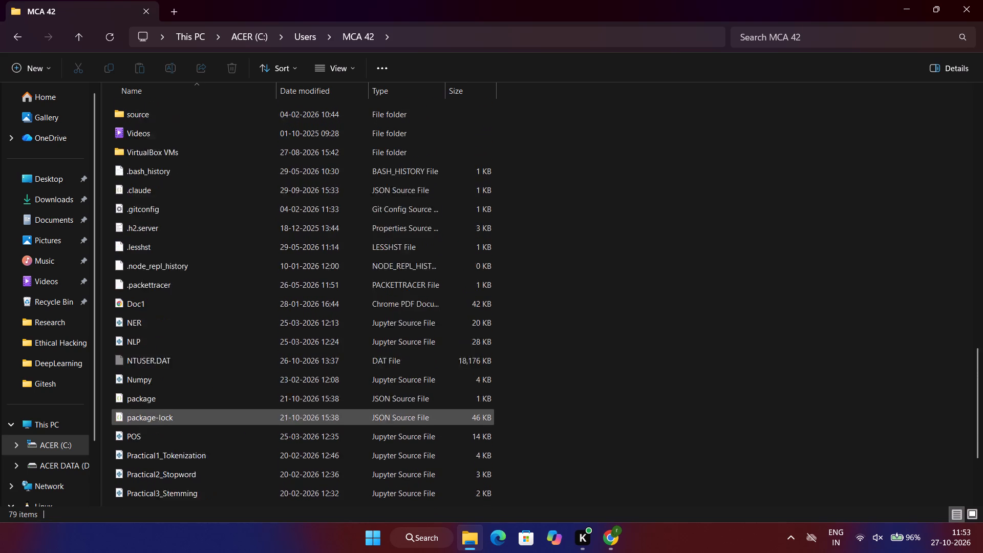
{"action": "scroll", "coordinate": [362, 419], "scroll_direction": "up", "scroll_amount": 3}
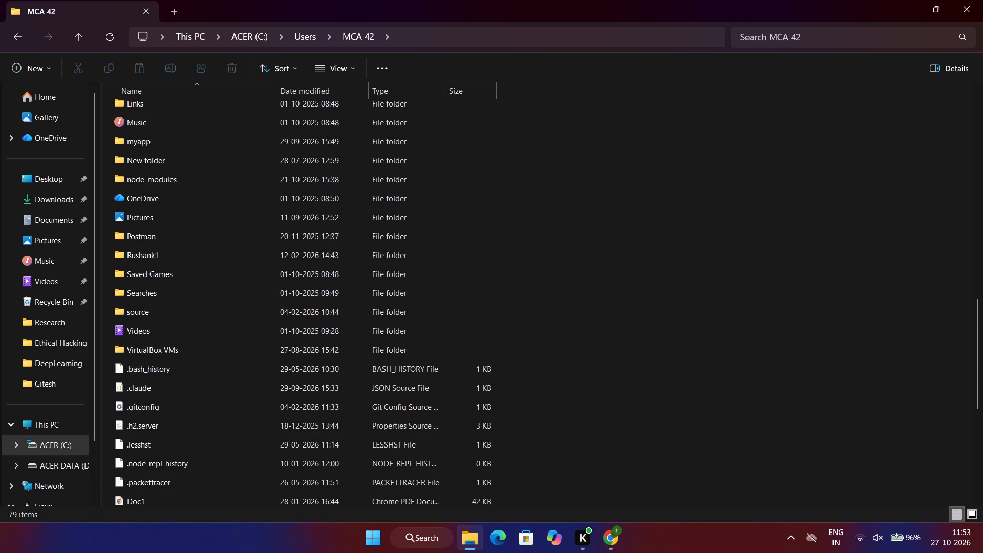
{"action": "left_click", "coordinate": [967, 4]}
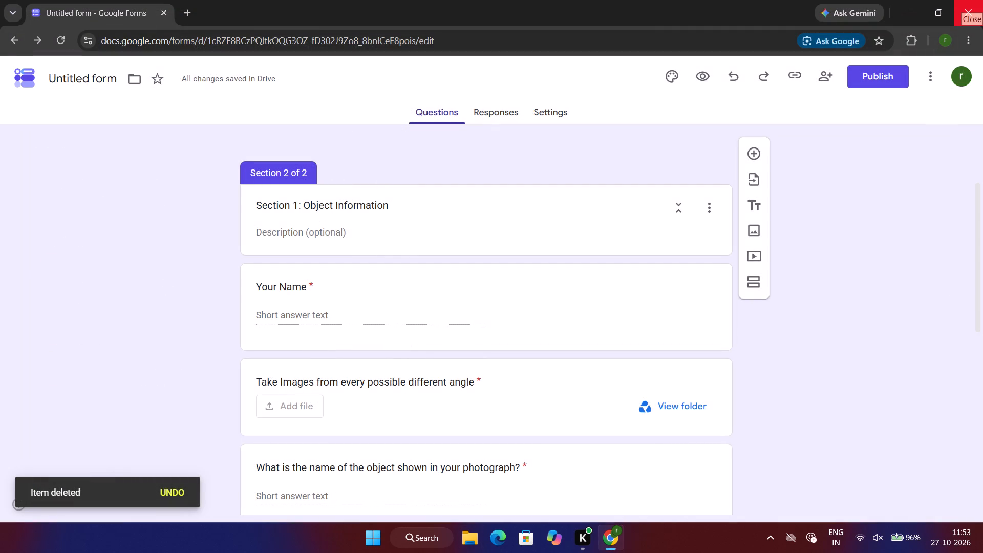
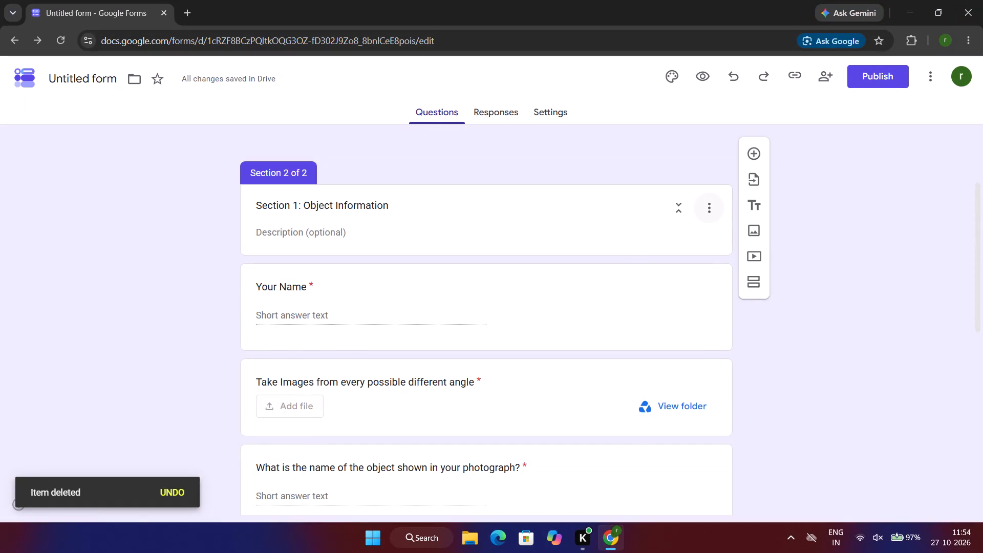
Replace the form title in the first section with "Object Sense: AI-Powered Evereyday Object Recognisation".
{"action": "scroll", "coordinate": [703, 221], "scroll_direction": "up", "scroll_amount": 6}
{"action": "triple_click", "coordinate": [393, 181]}
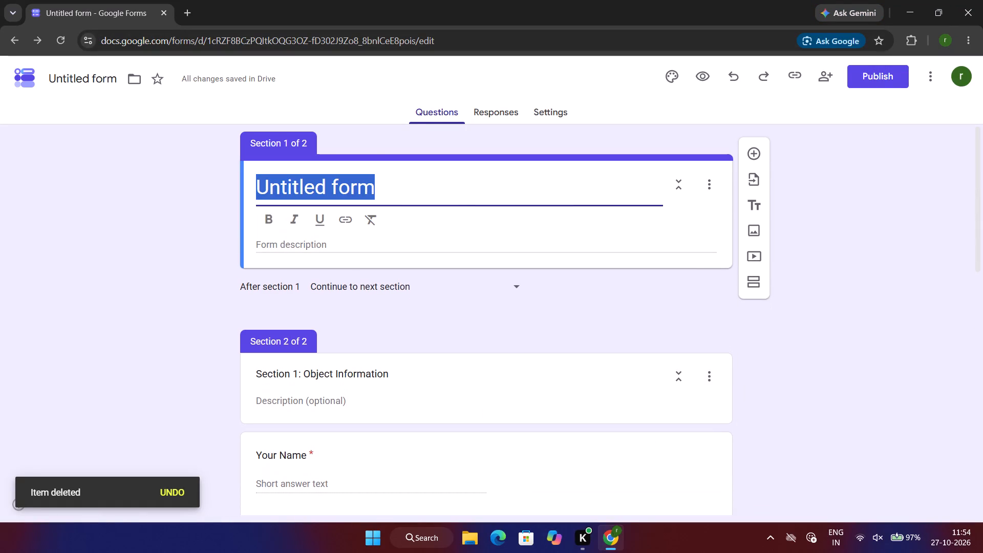
{"action": "type", "text": "Object"}
{"action": "key", "text": "space"}
{"action": "type", "text": "Sen"}
{"action": "type", "text": "se"}
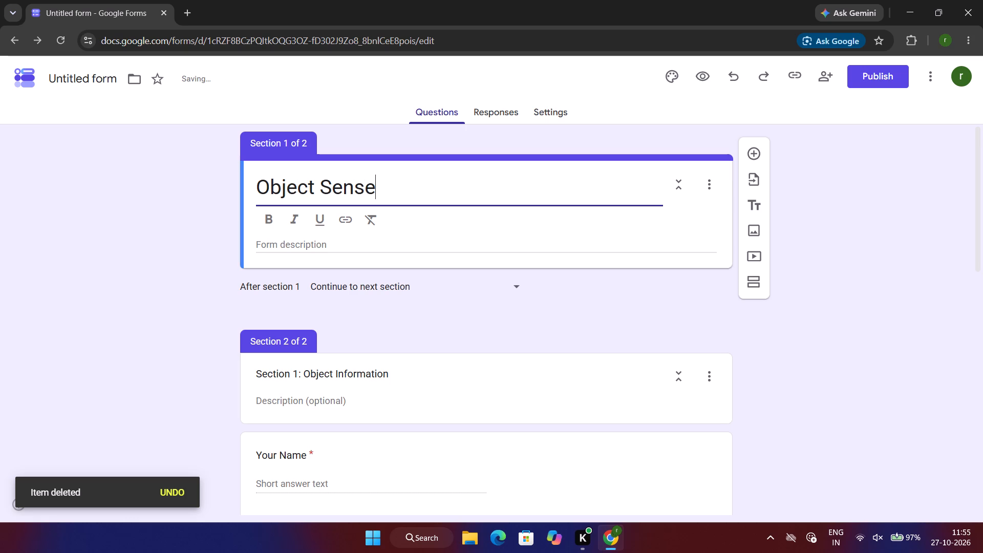
{"action": "type", "text": ":"}
{"action": "key", "text": "space"}
{"action": "type", "text": "AI-Powered"}
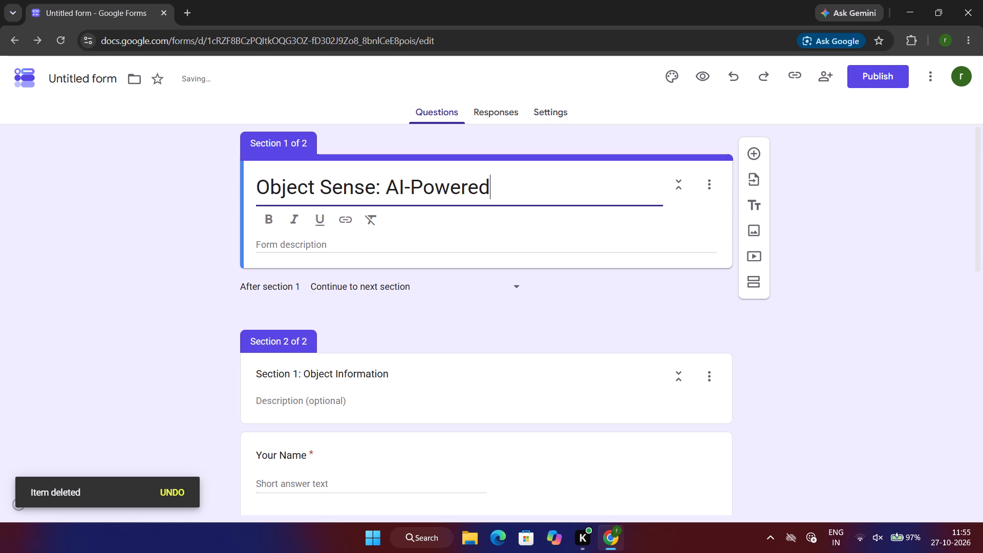
{"action": "key", "text": "space"}
{"action": "type", "text": "Evereyday"}
{"action": "key", "text": "space"}
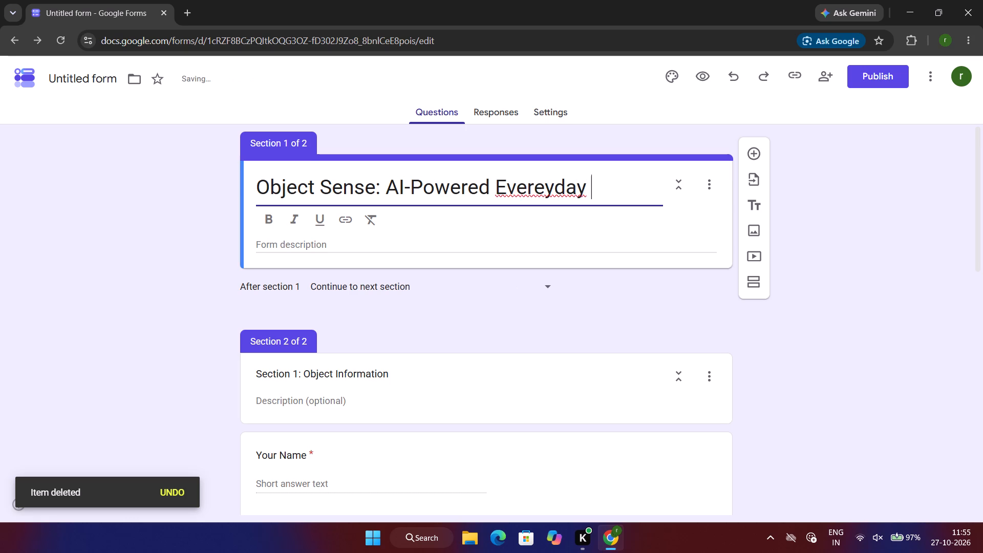
{"action": "type", "text": "Object Recogni"}
{"action": "type", "text": "sation"}
{"action": "key", "text": "space"}
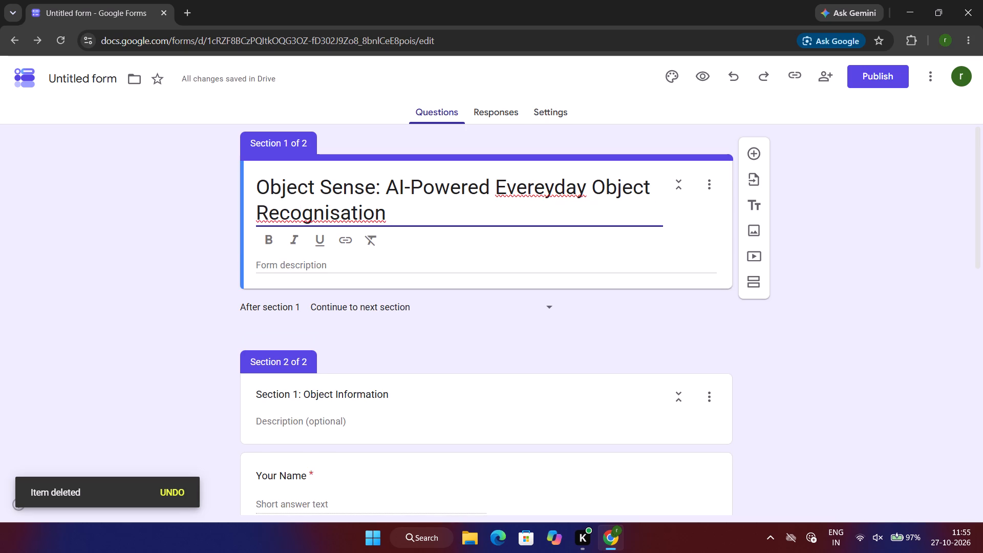
Correct the last word of the form title to "Recognition".
{"action": "key", "text": "Left"}
{"action": "key", "text": "Left"}
{"action": "key", "text": "Left"}
{"action": "key", "text": "Left"}
{"action": "key", "text": "Left"}
{"action": "key", "text": "BackSpace"}
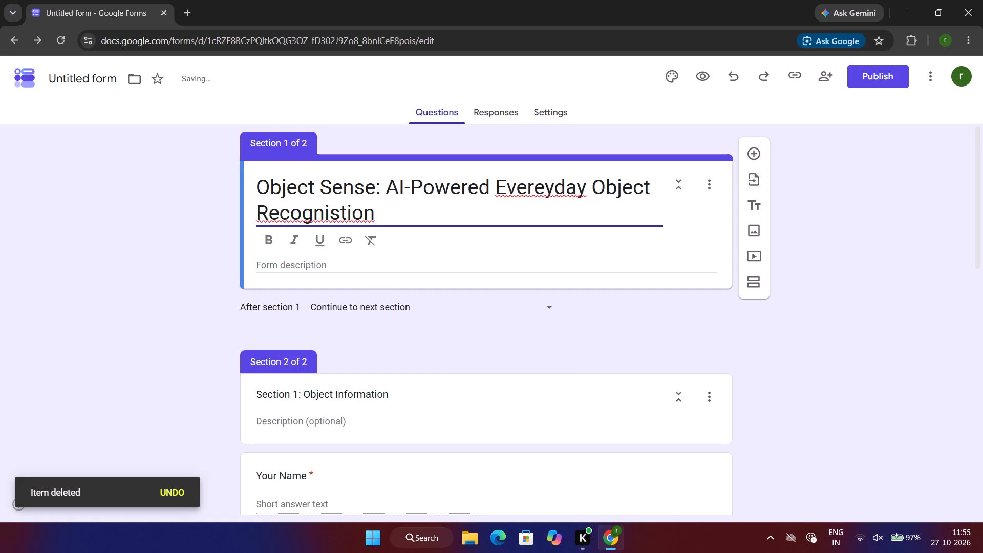
{"action": "key", "text": "BackSpace"}
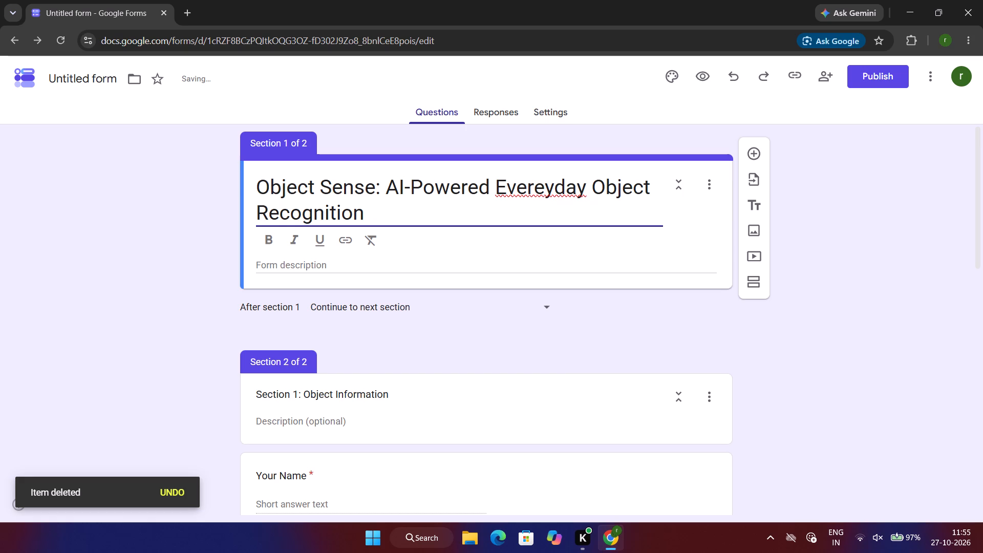
Correct the misspelled word before "Object Recognition" in the form title to "Everyday".
{"action": "key", "text": "Left"}
{"action": "key", "text": "Right"}
{"action": "key", "text": "Right"}
{"action": "key", "text": "Right"}
{"action": "key", "text": "Up"}
{"action": "key", "text": "Up"}
{"action": "key", "text": "Right"}
{"action": "key", "text": "Right"}
{"action": "key", "text": "Right"}
{"action": "key", "text": "Right"}
{"action": "key", "text": "Right"}
{"action": "key", "text": "Right"}
{"action": "key", "text": "Right"}
{"action": "key", "text": "Right"}
{"action": "key", "text": "Right"}
{"action": "key", "text": "Right"}
{"action": "key", "text": "Right"}
{"action": "key", "text": "Right"}
{"action": "key", "text": "Right"}
{"action": "key", "text": "Right"}
{"action": "key", "text": "Right"}
{"action": "key", "text": "Right"}
{"action": "key", "text": "Right"}
{"action": "key", "text": "Right"}
{"action": "key", "text": "Right"}
{"action": "key", "text": "Right"}
{"action": "key", "text": "Right"}
{"action": "key", "text": "BackSpace"}
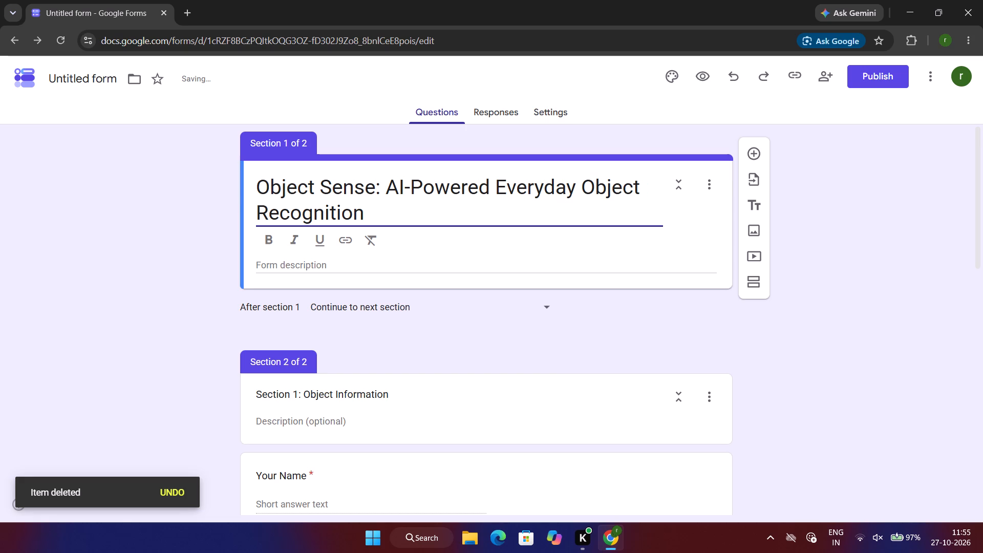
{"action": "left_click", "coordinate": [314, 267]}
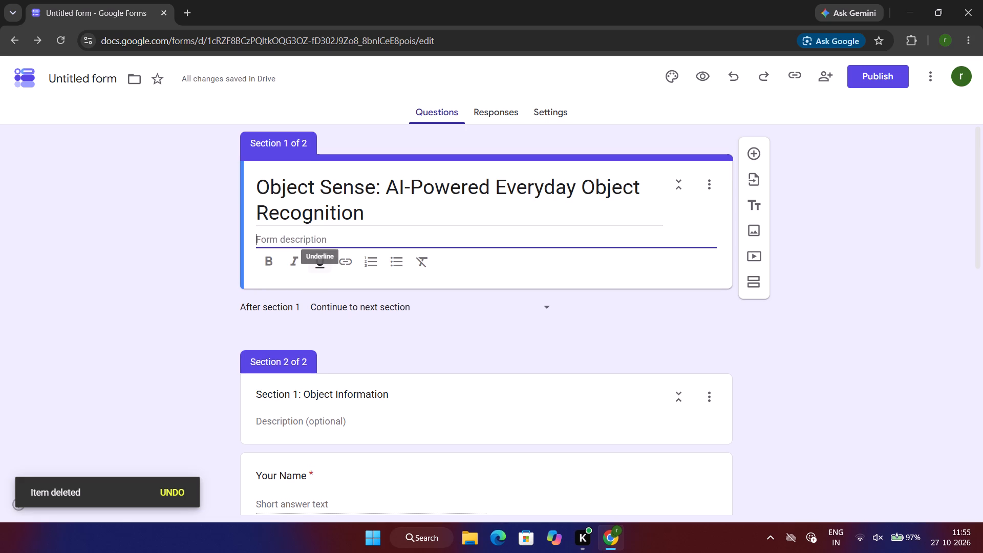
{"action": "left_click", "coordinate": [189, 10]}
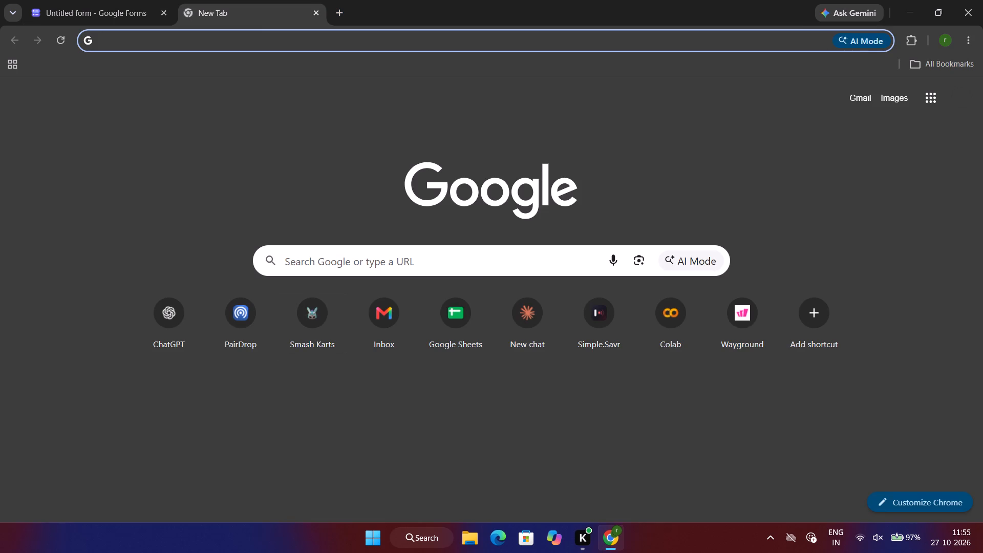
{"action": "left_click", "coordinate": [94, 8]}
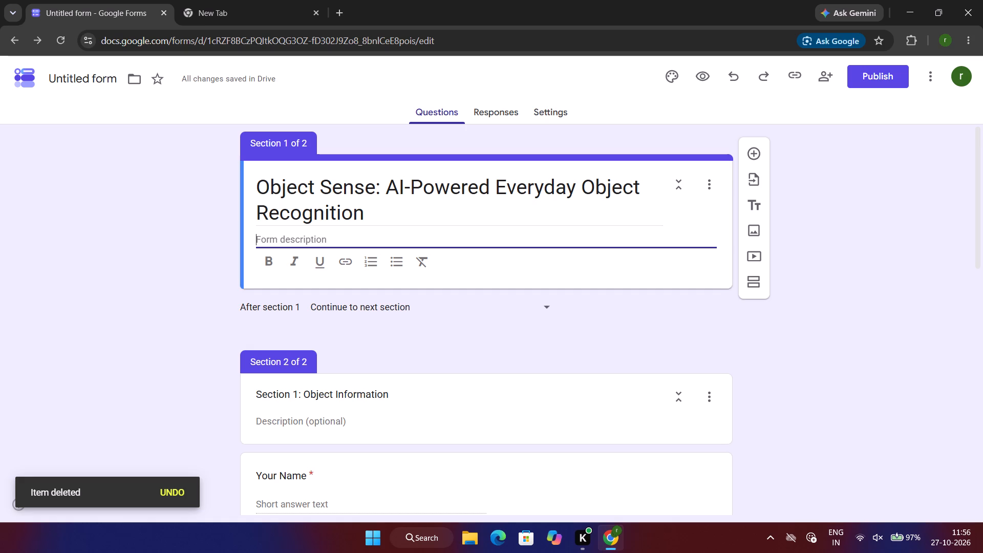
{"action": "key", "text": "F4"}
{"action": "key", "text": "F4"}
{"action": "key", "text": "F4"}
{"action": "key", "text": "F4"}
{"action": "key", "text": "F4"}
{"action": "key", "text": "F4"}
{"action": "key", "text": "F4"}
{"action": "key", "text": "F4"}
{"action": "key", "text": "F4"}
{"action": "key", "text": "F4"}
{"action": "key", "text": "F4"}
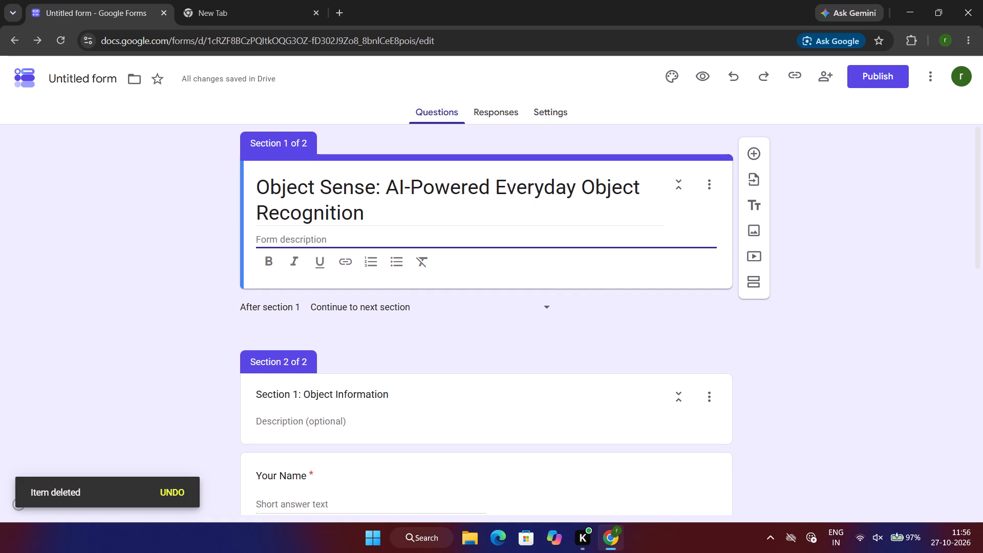
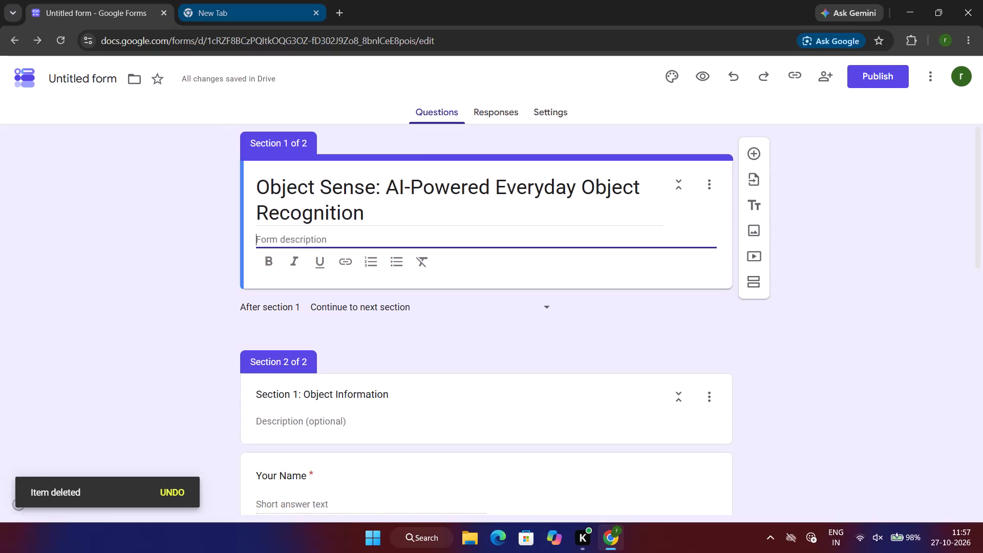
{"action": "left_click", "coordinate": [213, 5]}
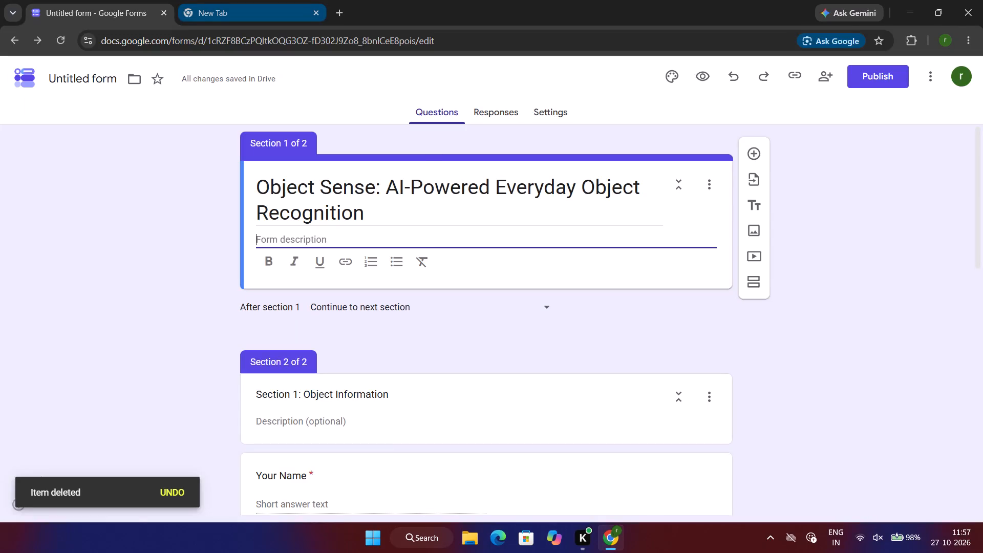
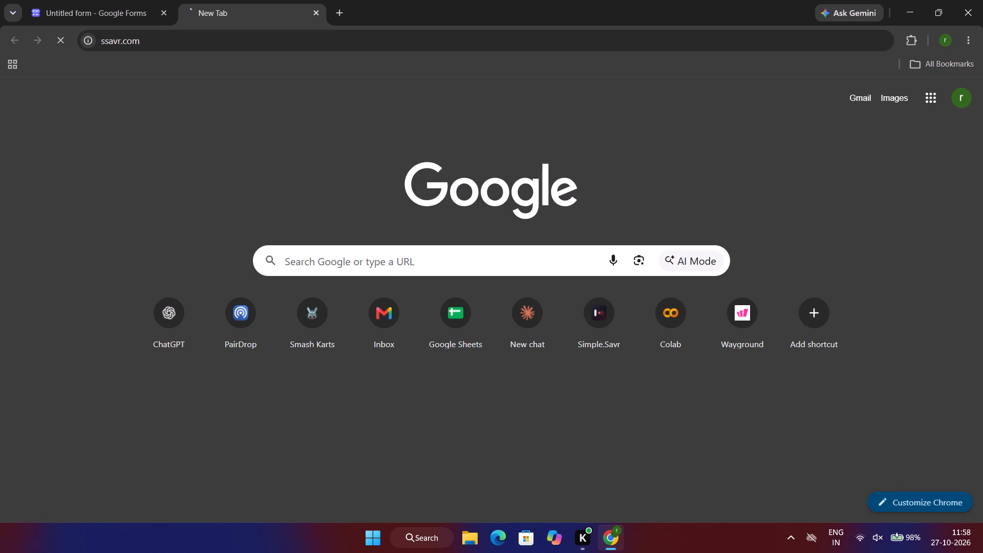
{"action": "left_click", "coordinate": [314, 11]}
{"action": "key", "text": "ctrl+t"}
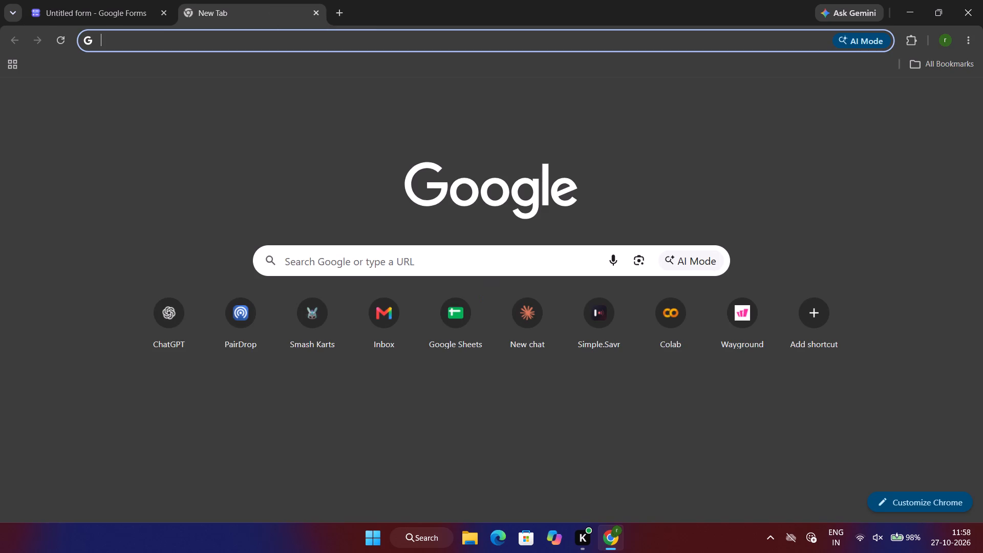
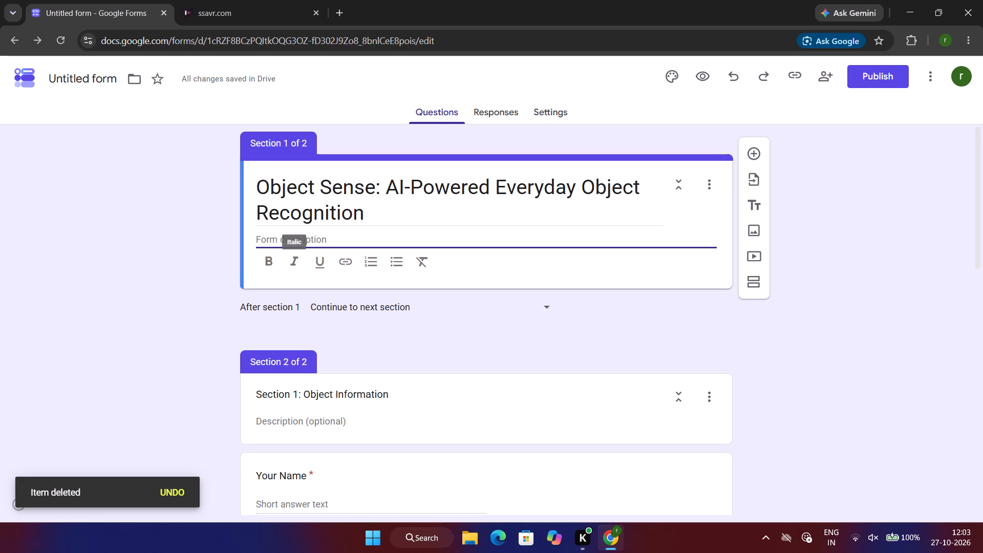
Begin the form description: "Object Sense is a deep learning project that aims to identify and classify everyday objects from images using Artificial Intelligence.".
{"action": "type", "text": "Object"}
{"action": "key", "text": "space"}
{"action": "type", "text": "Sense i"}
{"action": "type", "text": "s a deep learning project"}
{"action": "key", "text": "space"}
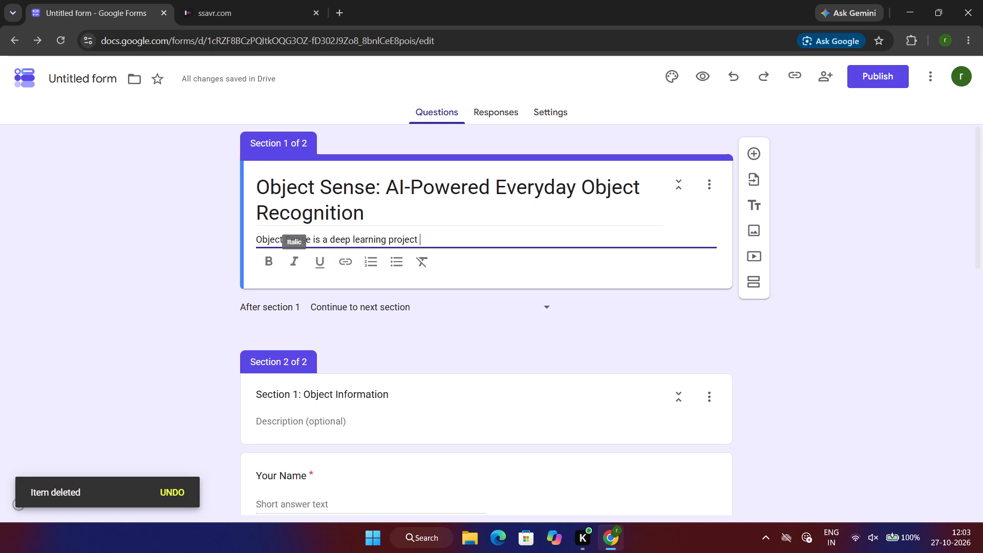
{"action": "type", "text": "that aims"}
{"action": "key", "text": "space"}
{"action": "type", "text": "to identify and classi"}
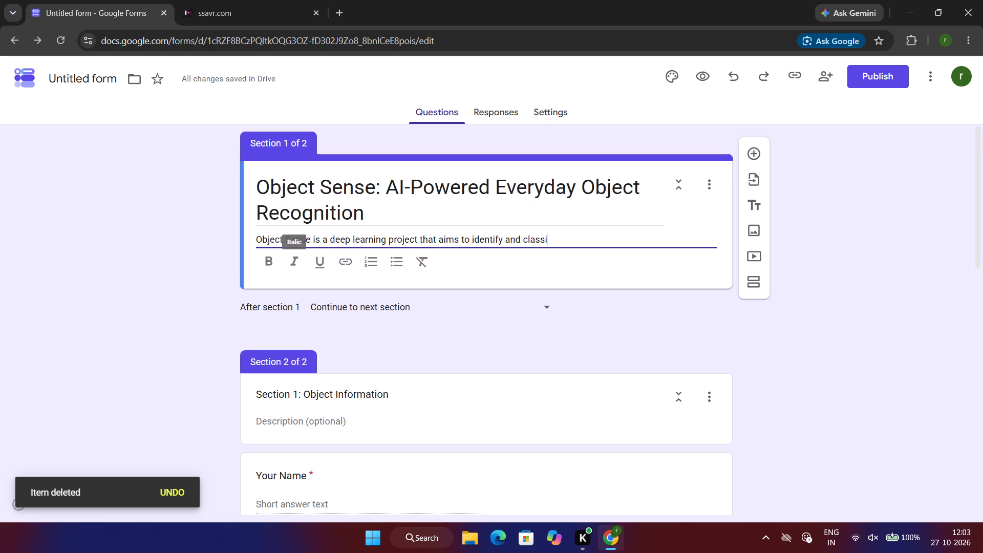
{"action": "type", "text": "fy everyday objects"}
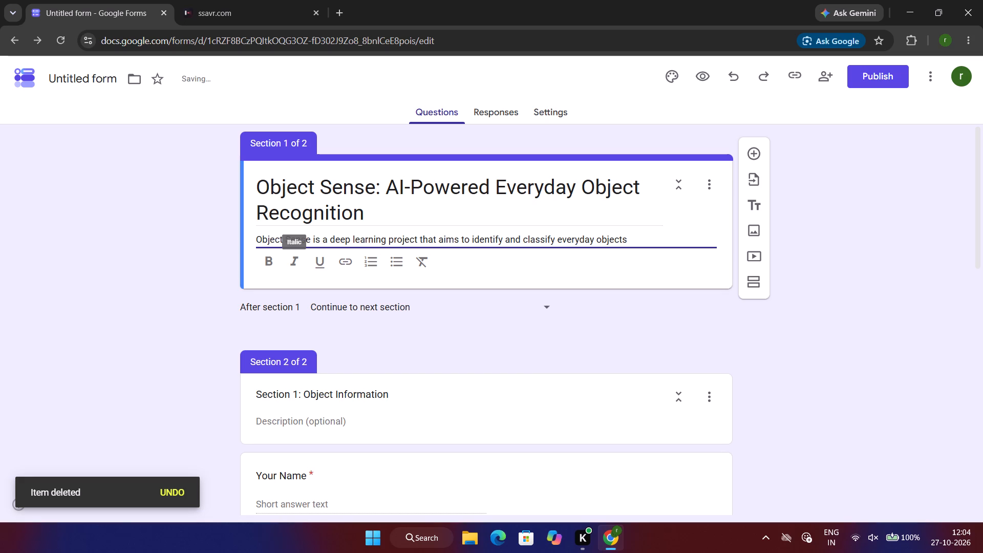
{"action": "key", "text": "space"}
{"action": "type", "text": "from images"}
{"action": "key", "text": "space"}
{"action": "type", "text": "using Ari"}
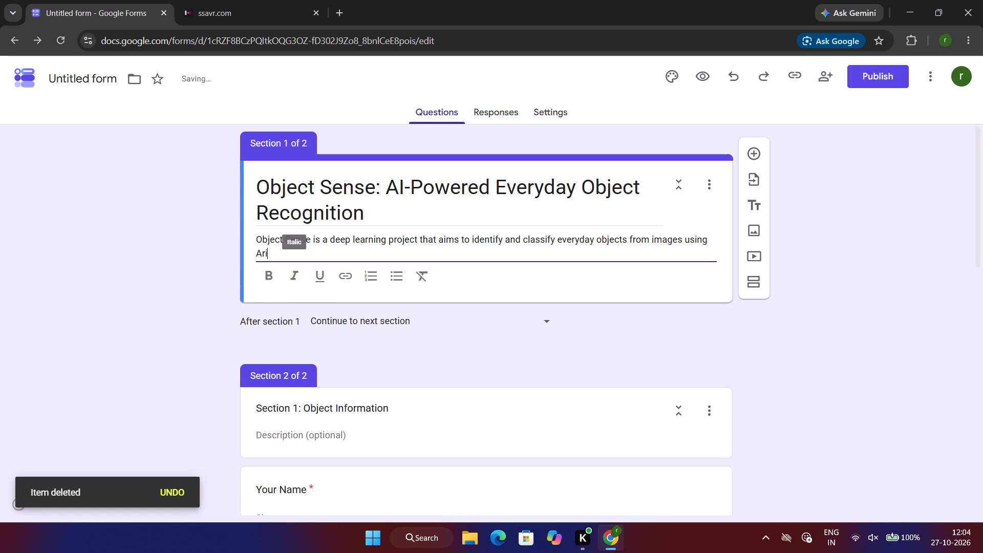
{"action": "key", "text": "BackSpace"}
{"action": "type", "text": "tificial Intelligence"}
{"action": "type", "text": "."}
{"action": "key", "text": "space"}
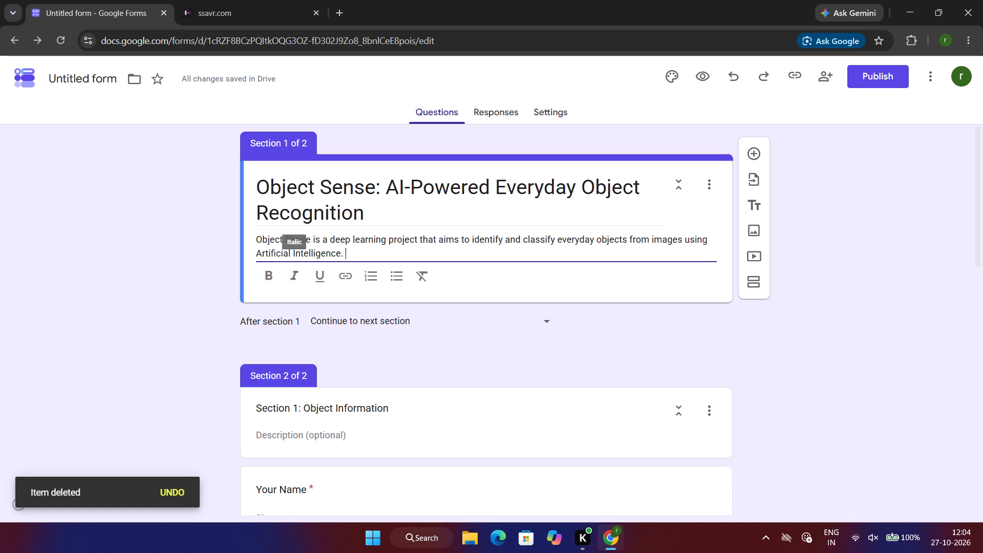
Continue the description with "A custom dataset of real world object images will be collected and used to train convolutional neural network".
{"action": "key", "text": "shift+a"}
{"action": "key", "text": "space"}
{"action": "type", "text": "custom dataset of"}
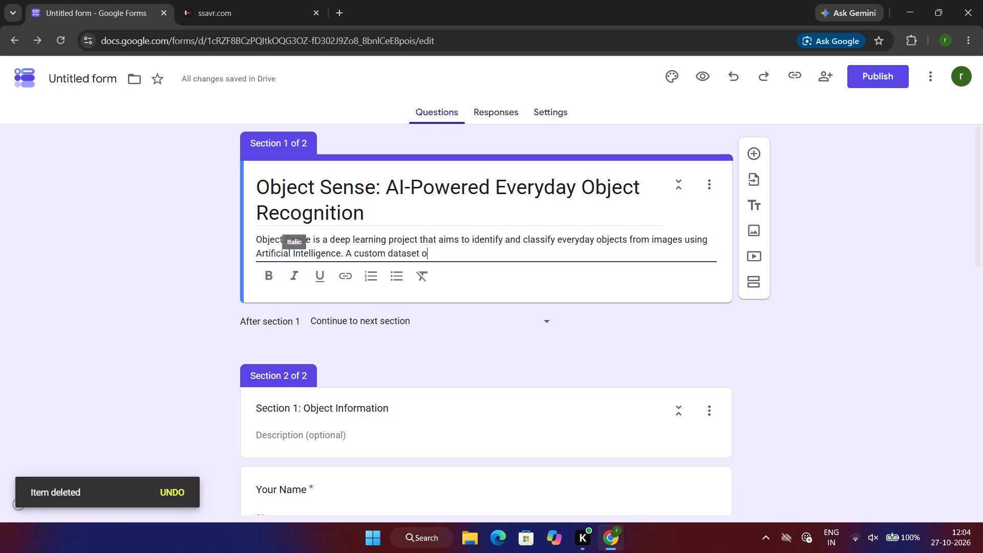
{"action": "key", "text": "space"}
{"action": "type", "text": "real world object images"}
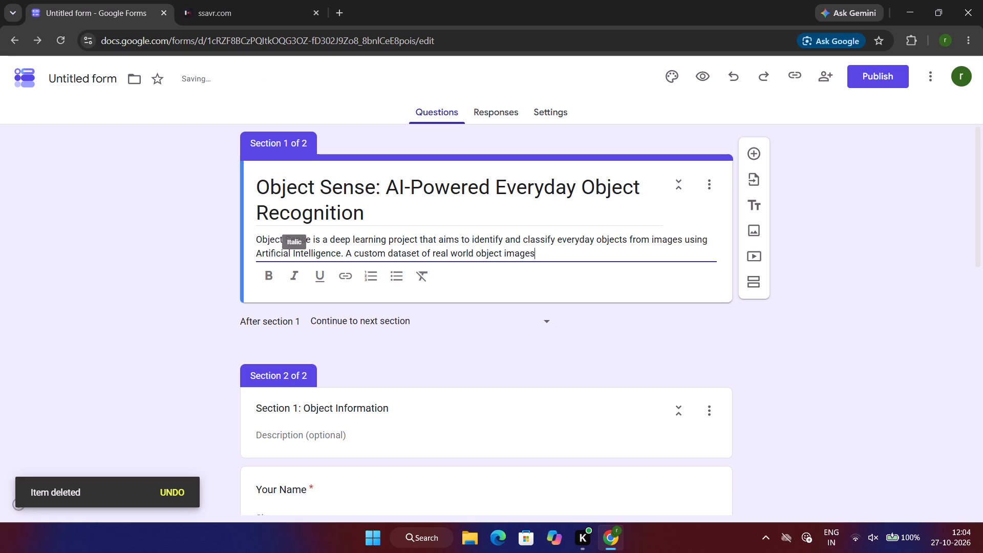
{"action": "key", "text": "space"}
{"action": "type", "text": "will be collected and use"}
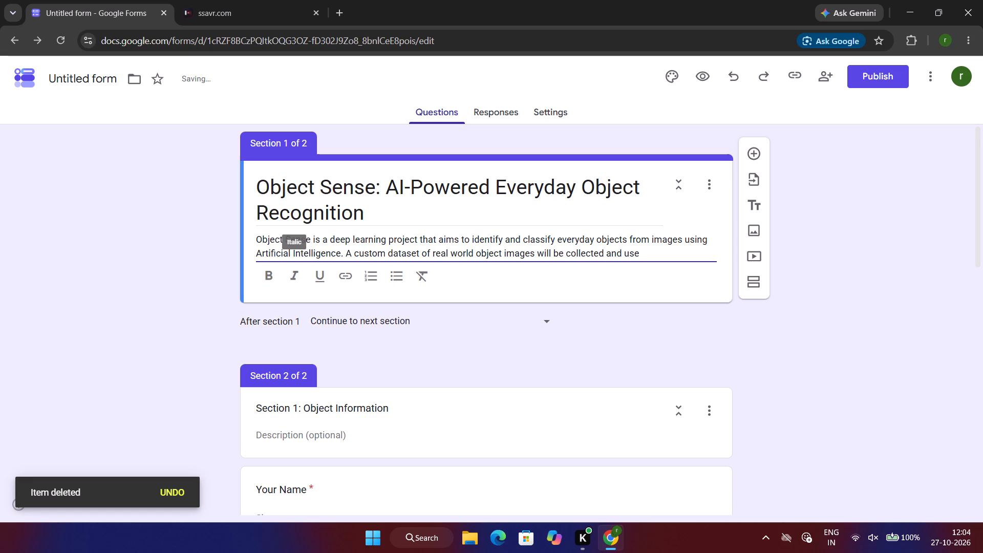
{"action": "type", "text": "d to"}
{"action": "key", "text": "space"}
{"action": "type", "text": "train"}
{"action": "key", "text": "space"}
{"action": "type", "text": "co"}
{"action": "type", "text": "nvi"}
{"action": "key", "text": "BackSpace"}
{"action": "type", "text": "olutional"}
{"action": "key", "text": "space"}
{"action": "type", "text": "neural net"}
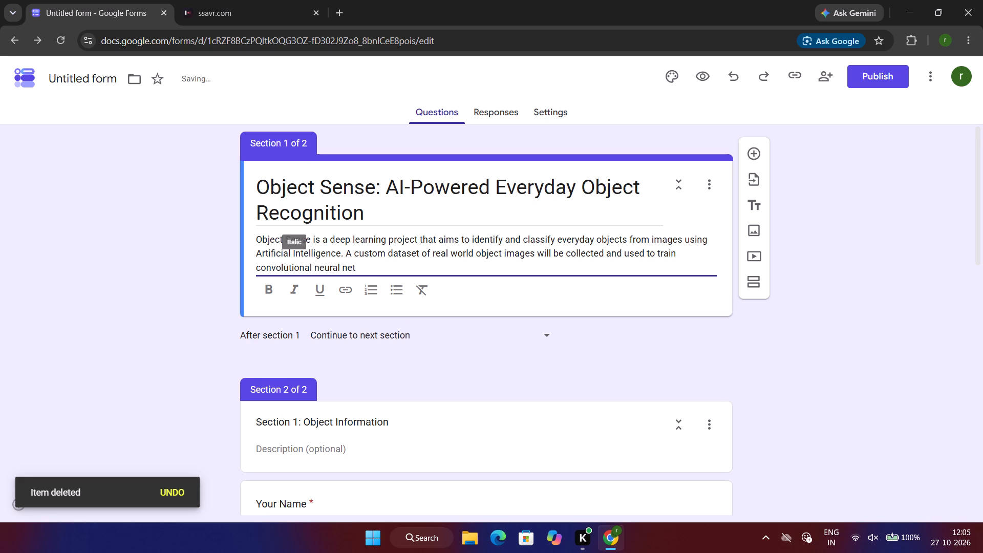
{"action": "type", "text": "work"}
Capitalize the initials of the description's last three words so they read "Convolutional Neural Network".
{"action": "left_click", "coordinate": [350, 271]}
{"action": "key", "text": "Left"}
{"action": "key", "text": "BackSpace"}
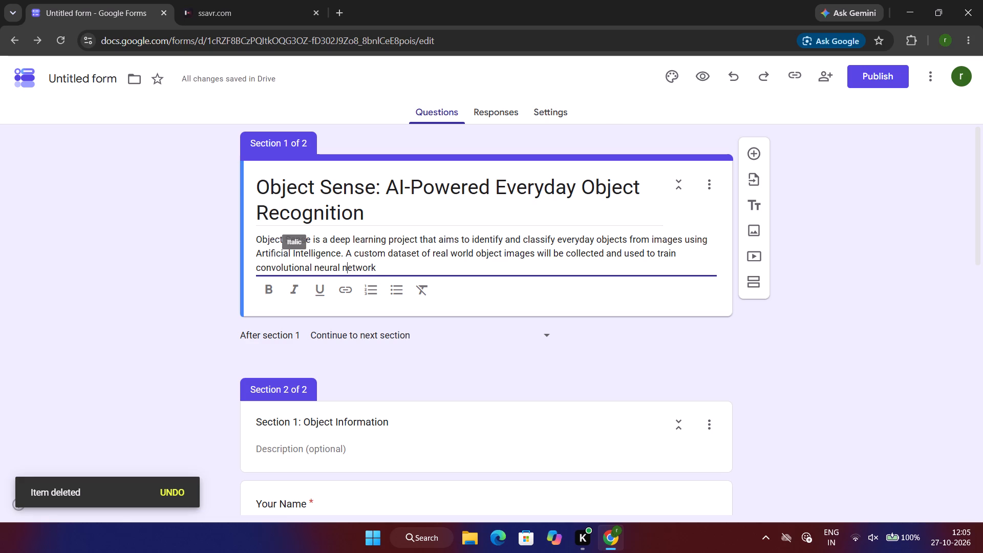
{"action": "key", "text": "shift+n"}
{"action": "key", "text": "Left"}
{"action": "key", "text": "Left"}
{"action": "key", "text": "Left"}
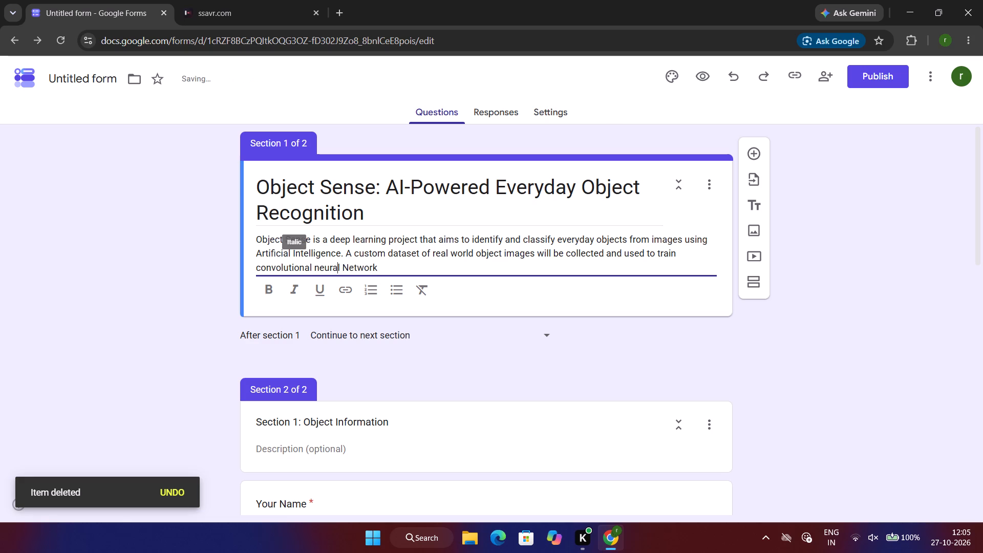
{"action": "key", "text": "Left"}
{"action": "key", "text": "Left"}
{"action": "key", "text": "Left"}
{"action": "key", "text": "Left"}
{"action": "key", "text": "BackSpace"}
{"action": "key", "text": "shift+n"}
{"action": "key", "text": "Left"}
{"action": "key", "text": "Left"}
{"action": "key", "text": "Left"}
{"action": "key", "text": "Left"}
{"action": "key", "text": "Left"}
{"action": "key", "text": "Left"}
{"action": "key", "text": "Left"}
{"action": "key", "text": "Left"}
{"action": "key", "text": "Left"}
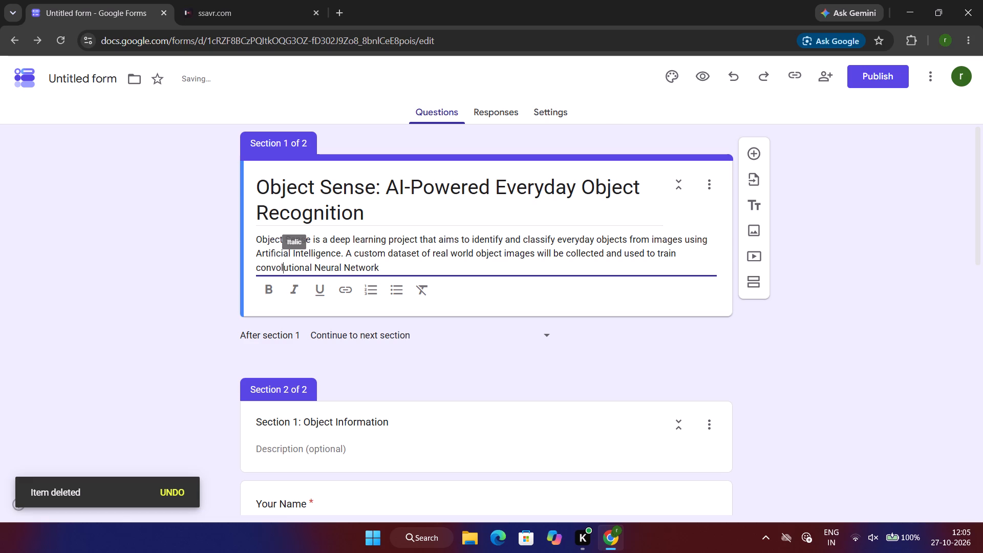
{"action": "key", "text": "Left"}
{"action": "key", "text": "Left"}
{"action": "key", "text": "Left"}
{"action": "key", "text": "Left"}
{"action": "key", "text": "Left"}
{"action": "key", "text": "BackSpace"}
{"action": "key", "text": "shift+c"}
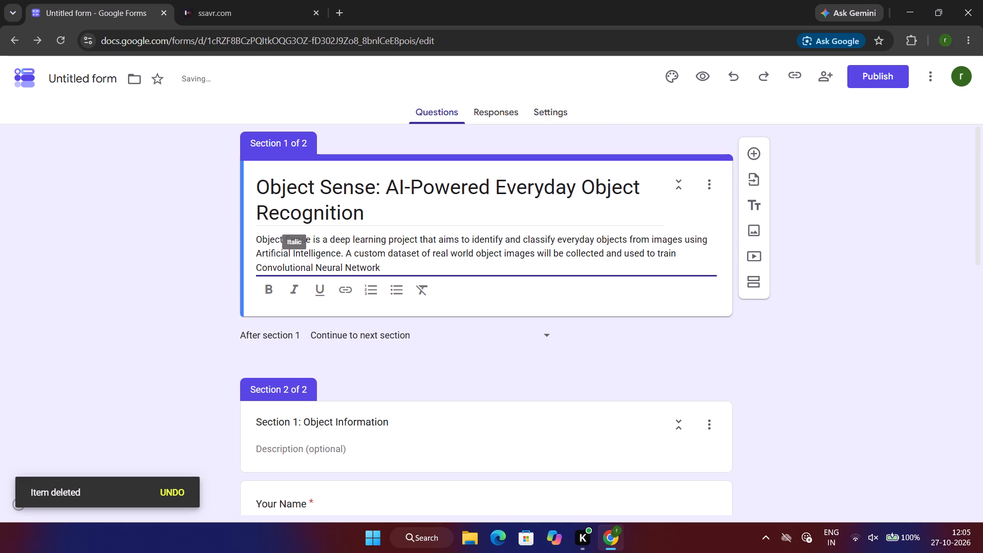
Add the abbreviation "(CNN)" after "Convolutional Neural Network" and end the sentence with a full stop.
{"action": "key", "text": "Down"}
{"action": "key", "text": "space"}
{"action": "type", "text": "("}
{"action": "type", "text": "CNN"}
{"action": "key", "text": "shift+parenright"}
{"action": "key", "text": "space"}
{"action": "key", "text": "BackSpace"}
{"action": "type", "text": "."}
{"action": "key", "text": "space"}
Add the description's third sentence: "The model will learn to recognize diffent objects and predict their categories from new images.".
{"action": "type", "text": "The"}
{"action": "key", "text": "space"}
{"action": "type", "text": "model will"}
{"action": "key", "text": "space"}
{"action": "type", "text": "learn"}
{"action": "key", "text": "space"}
{"action": "type", "text": "to recognize"}
{"action": "key", "text": "space"}
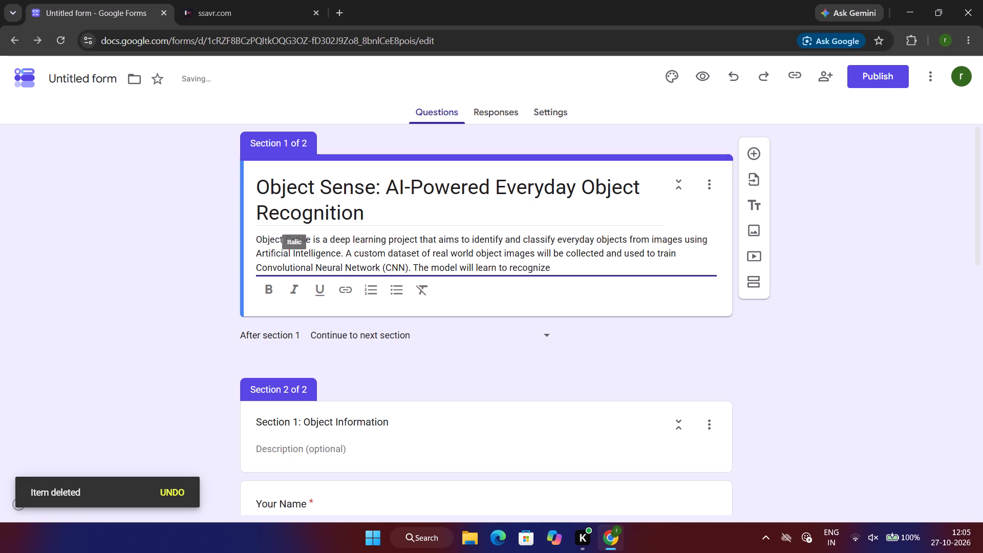
{"action": "type", "text": "diffent objects and"}
{"action": "key", "text": "space"}
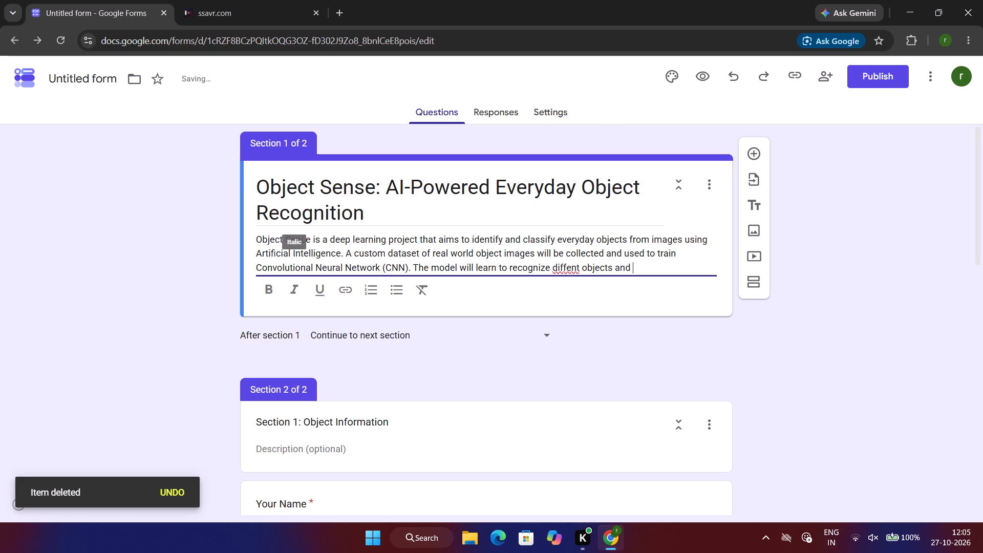
{"action": "type", "text": "predict their categor"}
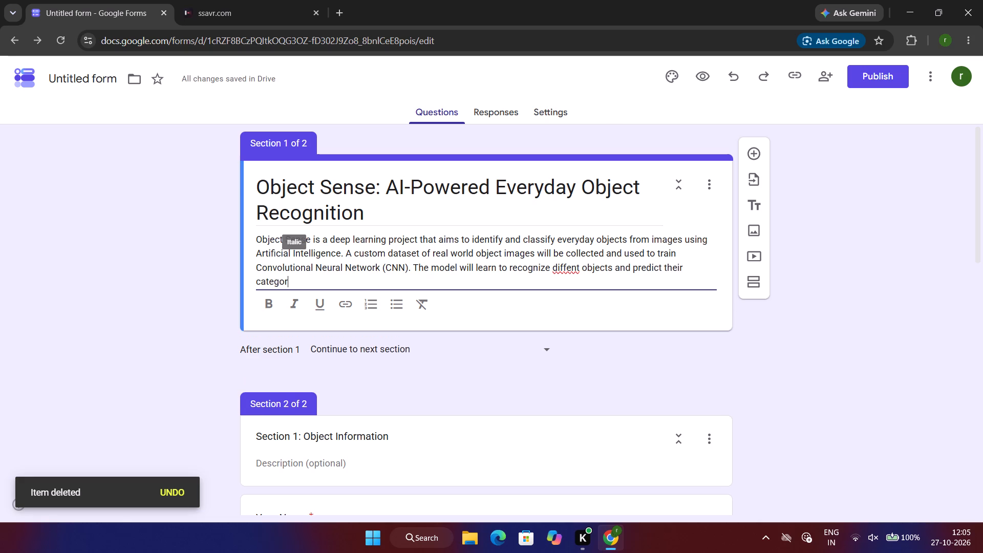
{"action": "type", "text": "ies"}
{"action": "key", "text": "space"}
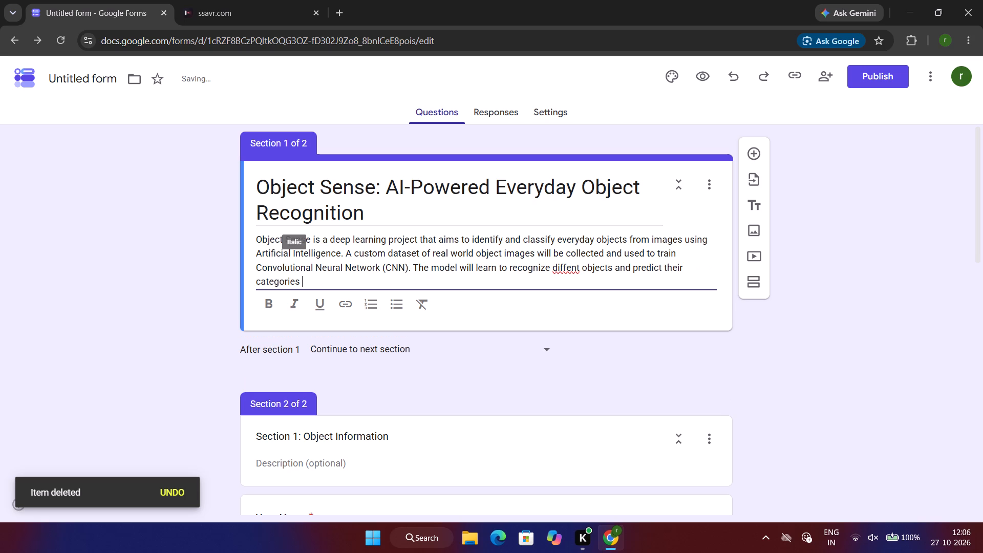
{"action": "type", "text": "from new images"}
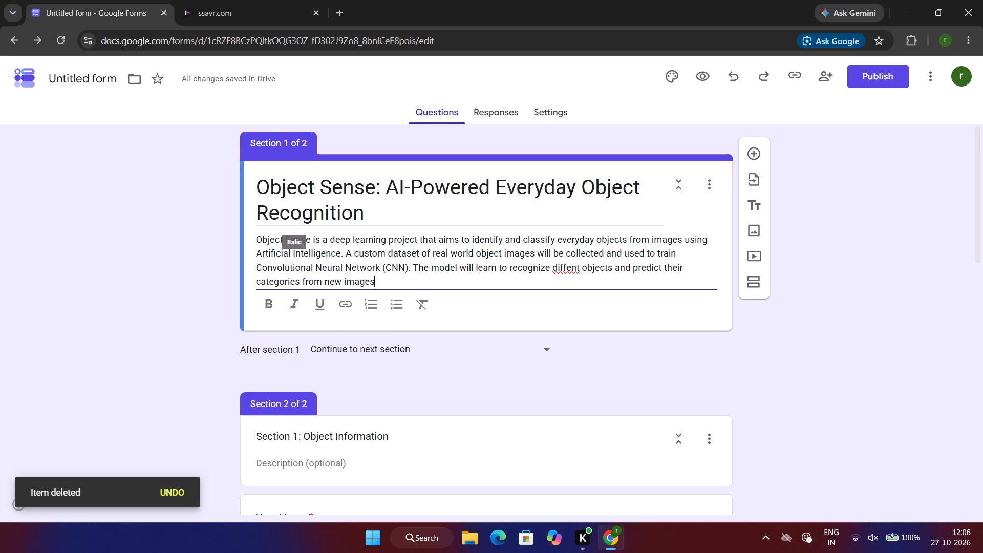
{"action": "key", "text": "space"}
{"action": "key", "text": "BackSpace"}
{"action": "key", "text": "period"}
Start the description's fourth sentence with "The goal is to develope an Intelligent".
{"action": "key", "text": "space"}
{"action": "type", "text": "The goal is to develope an i"}
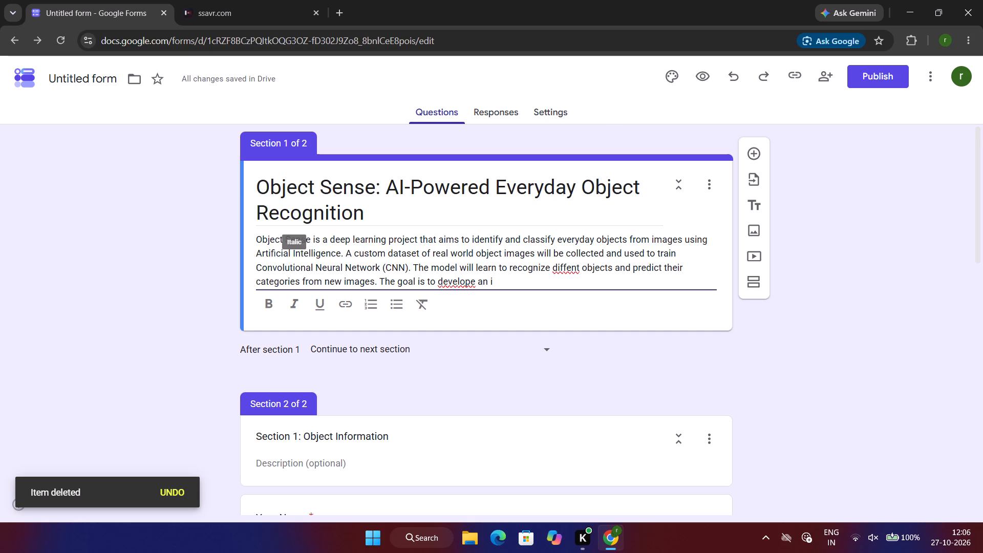
{"action": "key", "text": "BackSpace"}
{"action": "type", "text": "Inte"}
{"action": "type", "text": "lligent"}
{"action": "key", "text": "space"}
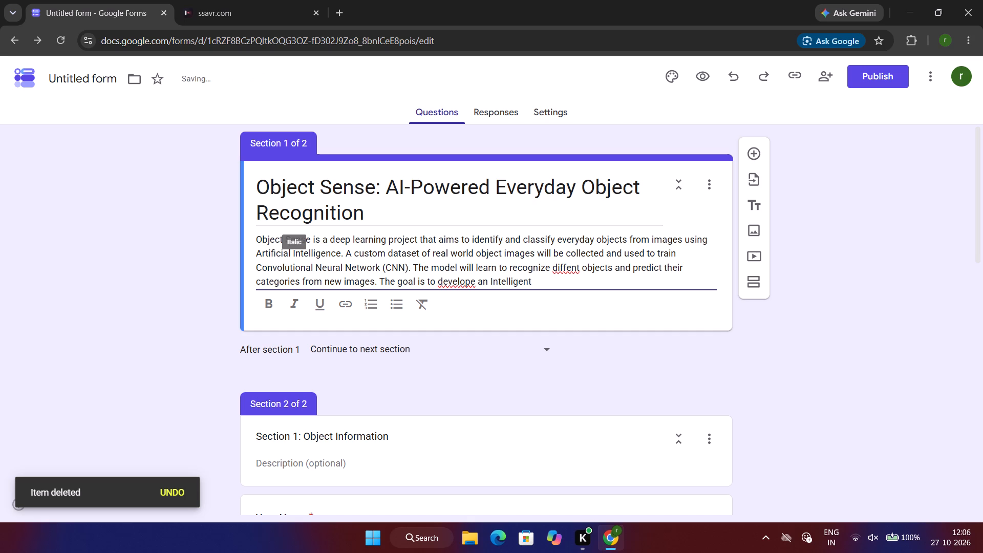
In the description, change "develope" to "develop" and "diffent" to "diffrent".
{"action": "left_click", "coordinate": [472, 283]}
{"action": "key", "text": "Delete"}
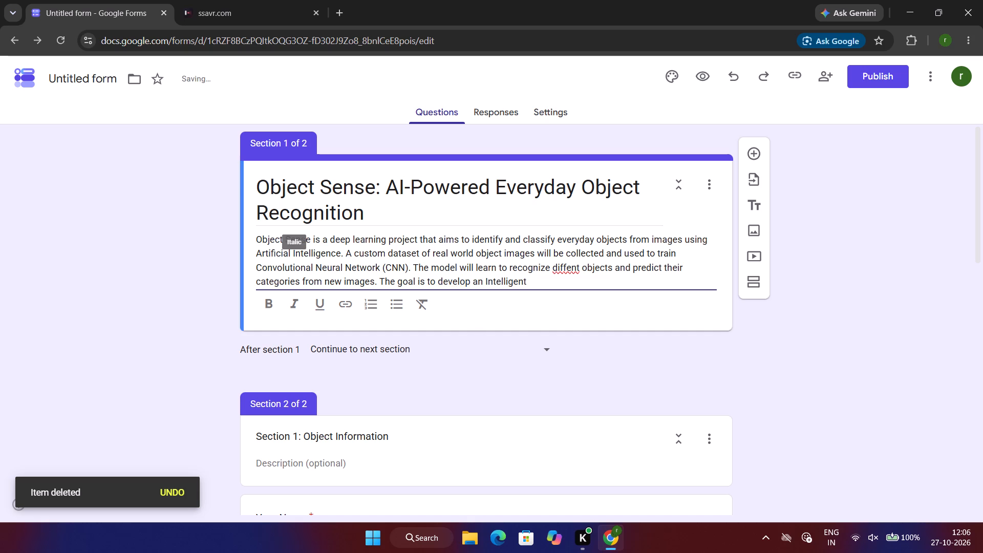
{"action": "left_click", "coordinate": [569, 270]}
{"action": "key", "text": "Left"}
{"action": "key", "text": "r"}
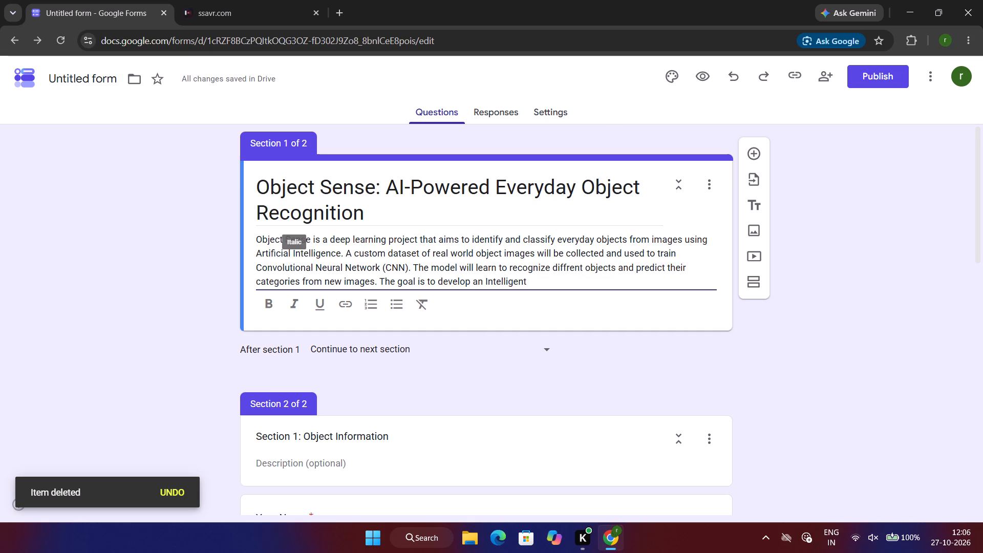
Continue the description's last sentence after "Intelligent" with ", Accurate, and reliable object recognization system".
{"action": "key", "text": "Down"}
{"action": "key", "text": "BackSpace"}
{"action": "type", "text": ", Accu"}
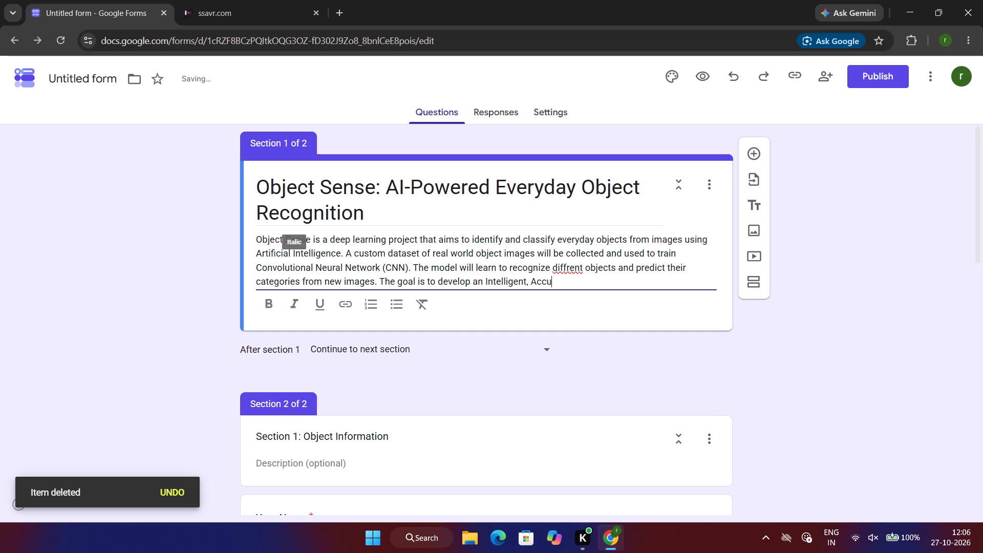
{"action": "type", "text": "rate"}
{"action": "type", "text": ","}
{"action": "key", "text": "space"}
{"action": "type", "text": "and reliable object"}
{"action": "key", "text": "space"}
{"action": "type", "text": "recognization"}
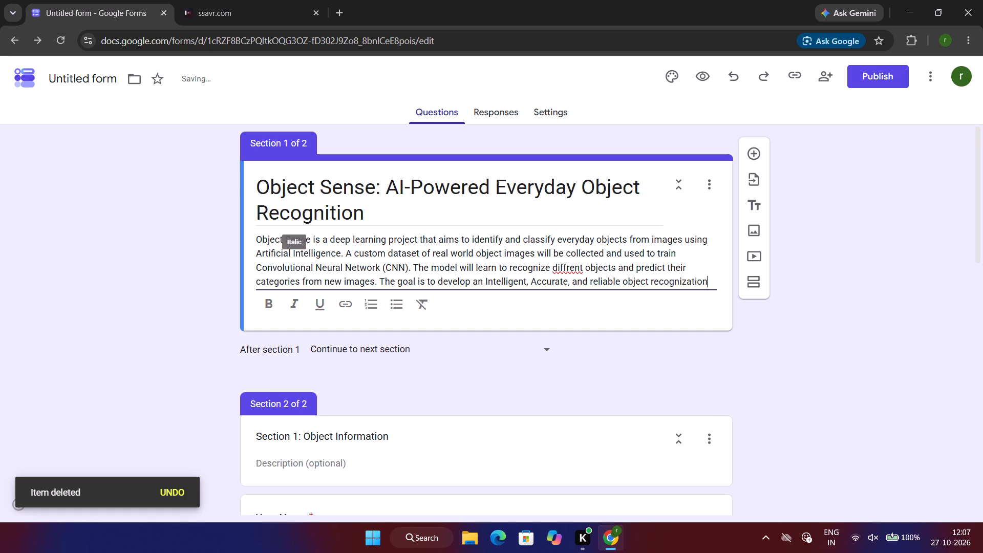
{"action": "key", "text": "space"}
{"action": "type", "text": "system"}
{"action": "key", "text": "space"}
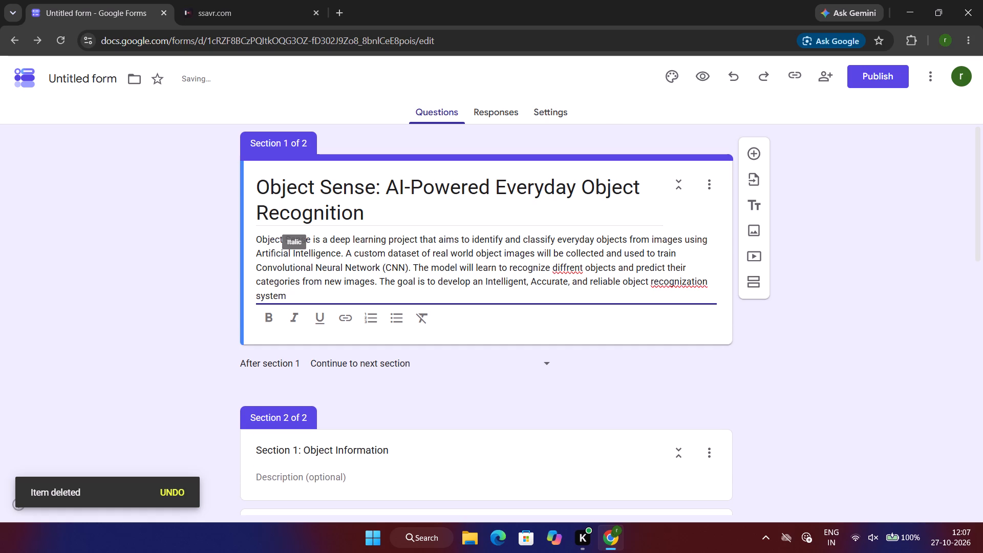
Finish the description's last sentence with "that can be applied in real world scenarios.".
{"action": "key", "text": "t"}
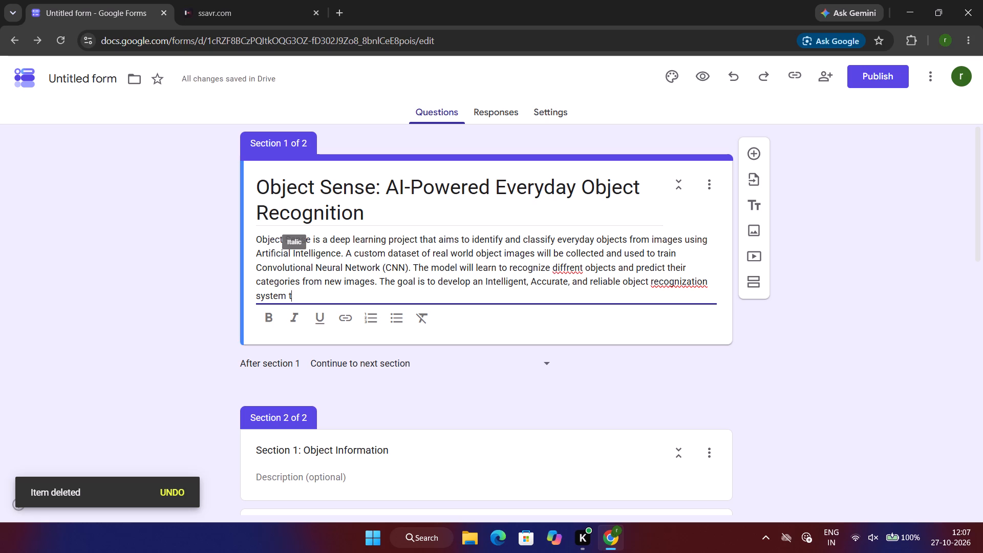
{"action": "key", "text": "BackSpace"}
{"action": "key", "text": "BackSpace"}
{"action": "key", "text": "period"}
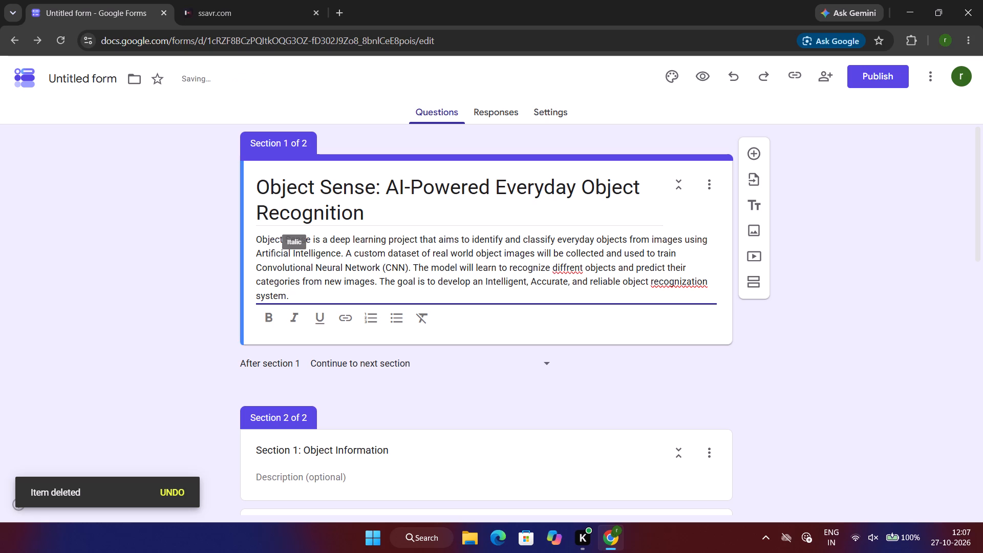
{"action": "key", "text": "BackSpace"}
{"action": "key", "text": "space"}
{"action": "type", "text": "that can be applied"}
{"action": "key", "text": "space"}
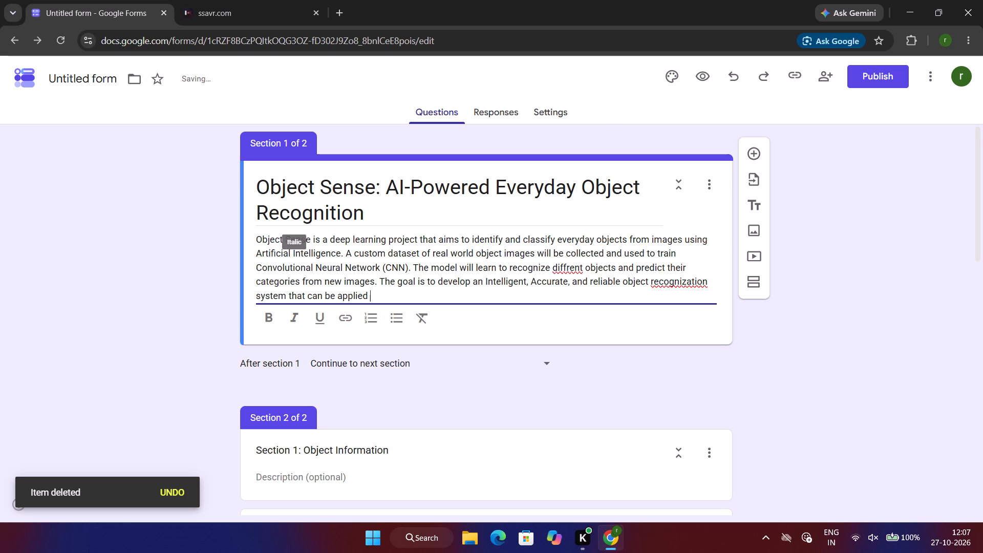
{"action": "type", "text": "in"}
{"action": "key", "text": "space"}
{"action": "type", "text": "real wo"}
{"action": "type", "text": "rld"}
{"action": "key", "text": "space"}
{"action": "type", "text": "scenarios"}
{"action": "key", "text": "space"}
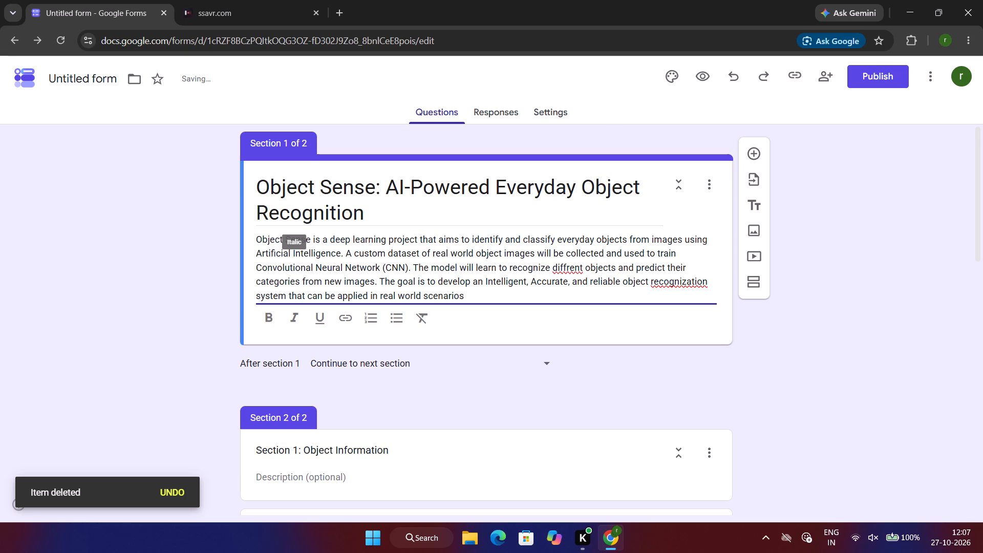
{"action": "key", "text": "BackSpace"}
{"action": "type", "text": "."}
{"action": "key", "text": "space"}
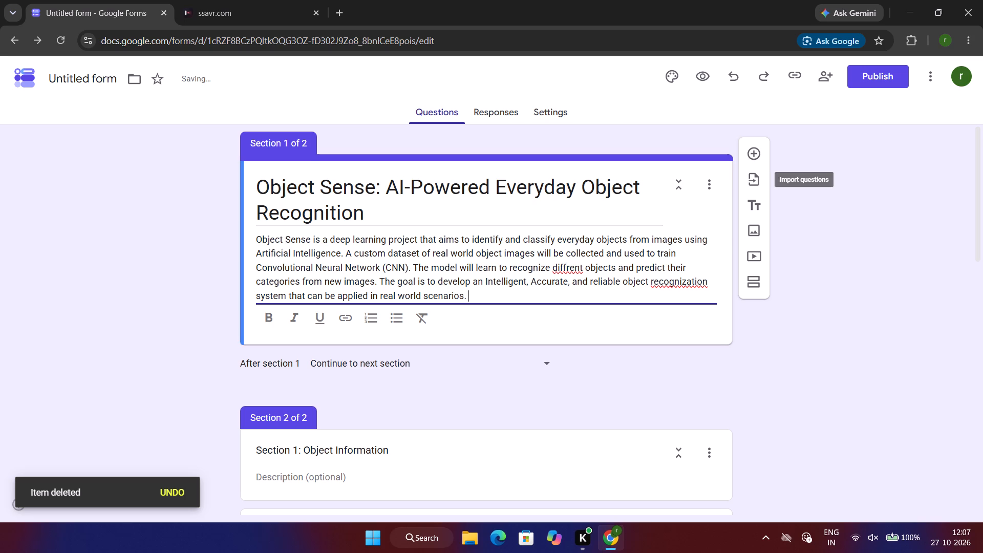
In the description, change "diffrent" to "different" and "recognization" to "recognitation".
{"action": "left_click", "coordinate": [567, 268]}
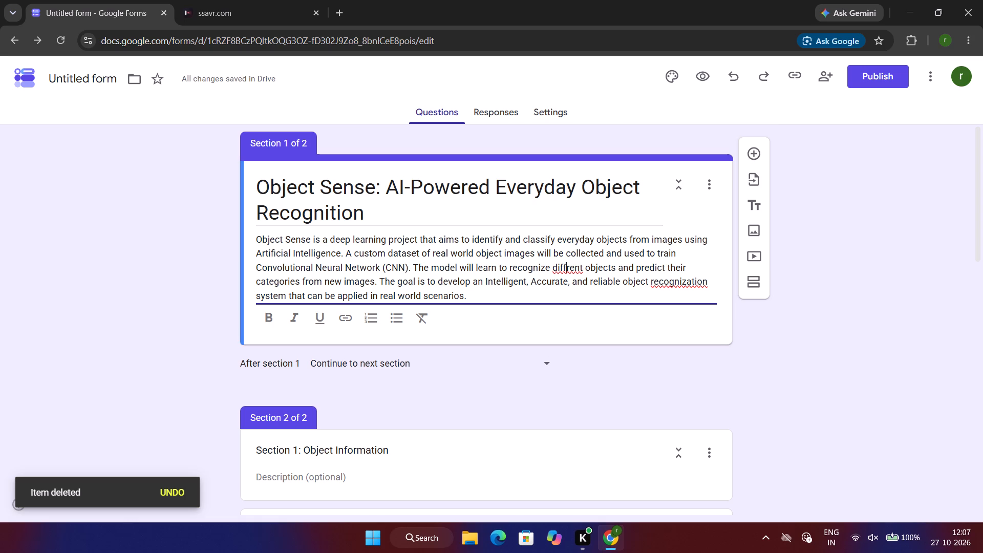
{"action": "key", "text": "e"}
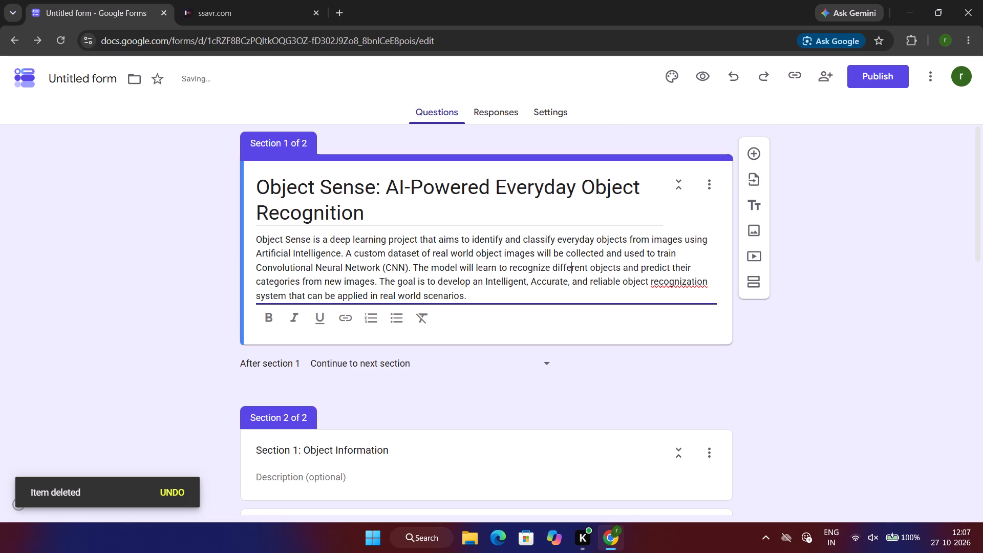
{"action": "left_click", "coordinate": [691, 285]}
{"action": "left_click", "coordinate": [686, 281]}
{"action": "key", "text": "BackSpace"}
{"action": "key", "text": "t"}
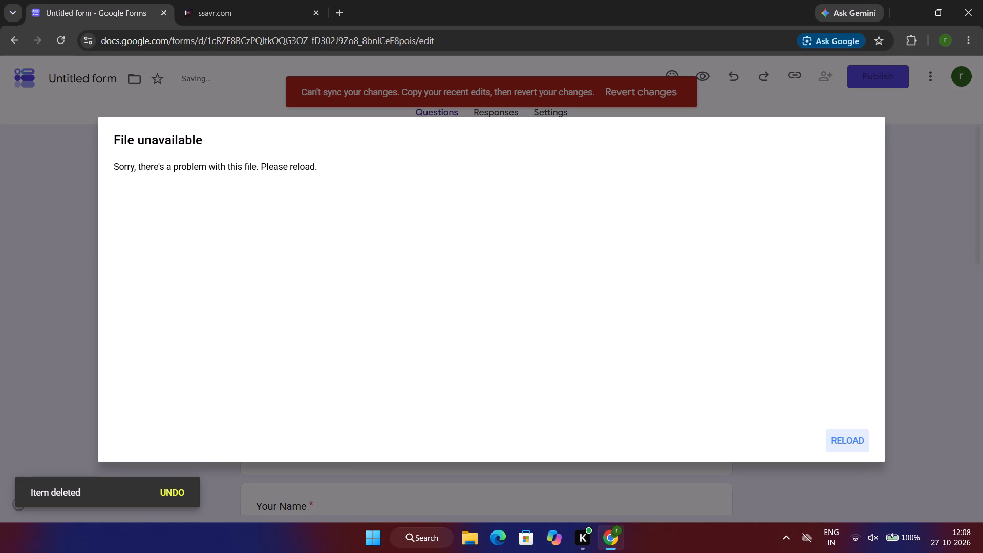
Reload the unavailable form file.
{"action": "left_click", "coordinate": [853, 440]}
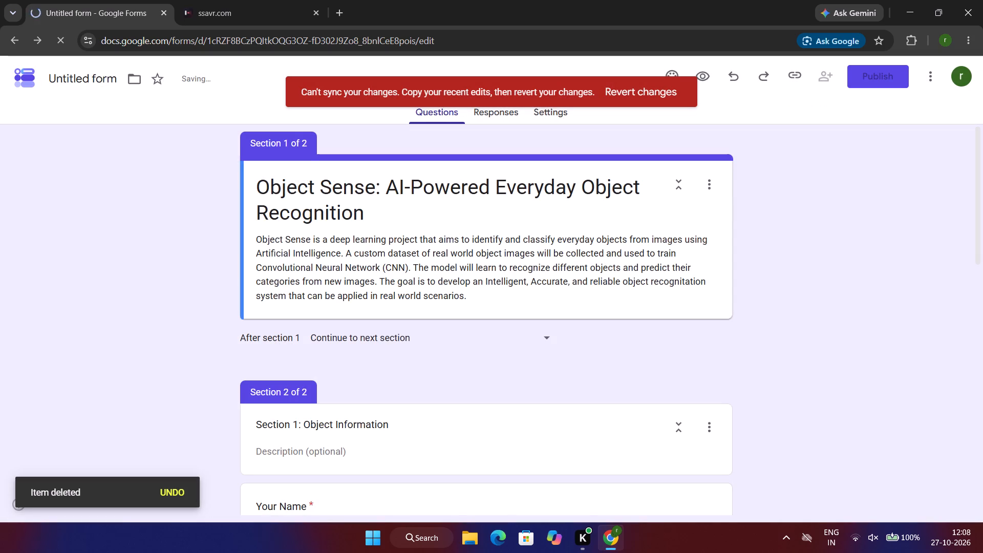
Copy the form's full description text, including the recent edits.
{"action": "left_click", "coordinate": [680, 280]}
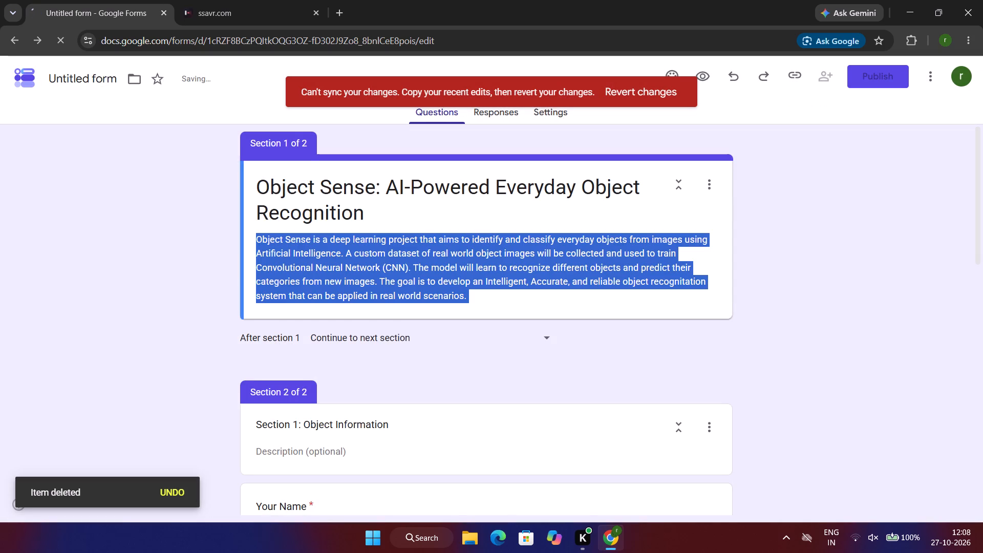
{"action": "left_click", "coordinate": [676, 275]}
{"action": "left_click", "coordinate": [683, 285]}
{"action": "triple_click", "coordinate": [683, 285]}
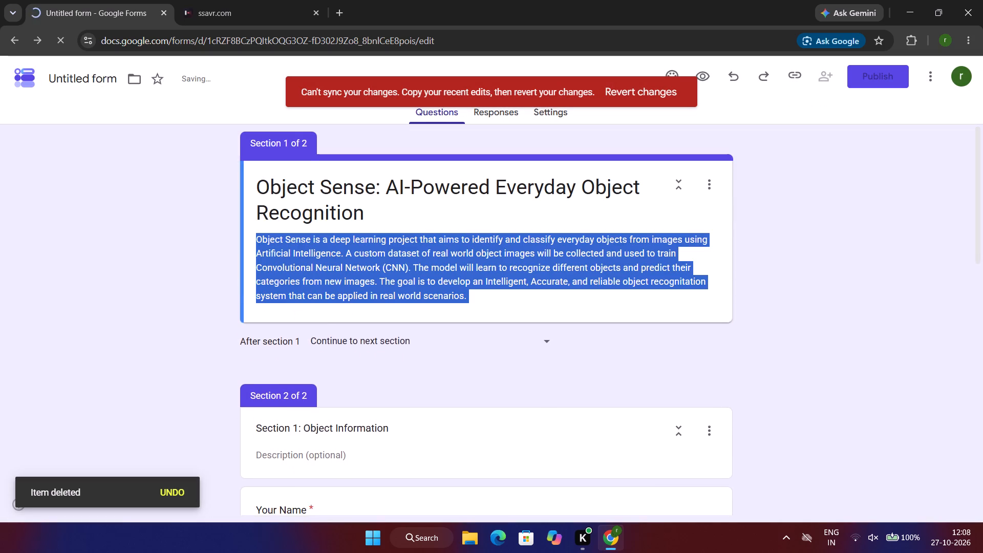
{"action": "key", "text": "ctrl+c"}
{"action": "left_click", "coordinate": [683, 285]}
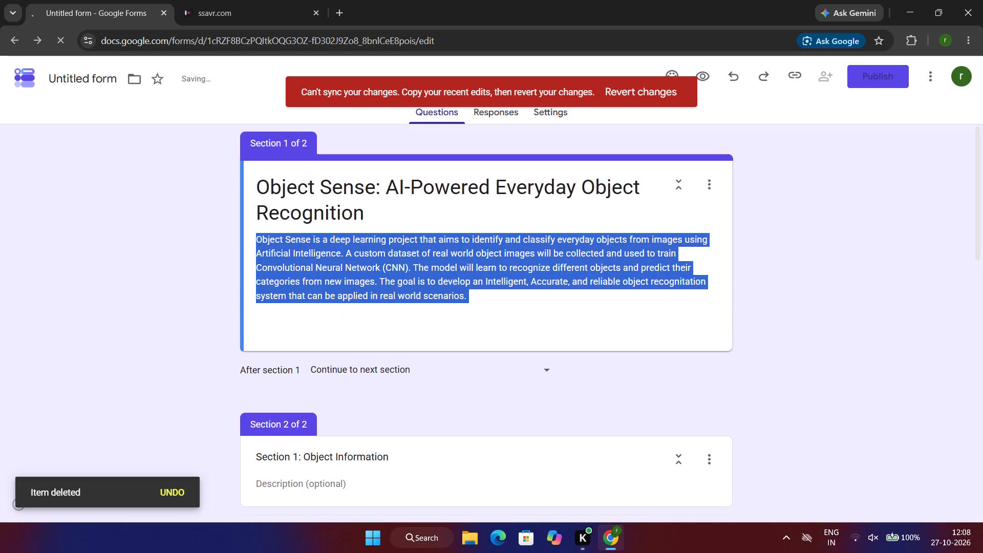
{"action": "left_click", "coordinate": [677, 292]}
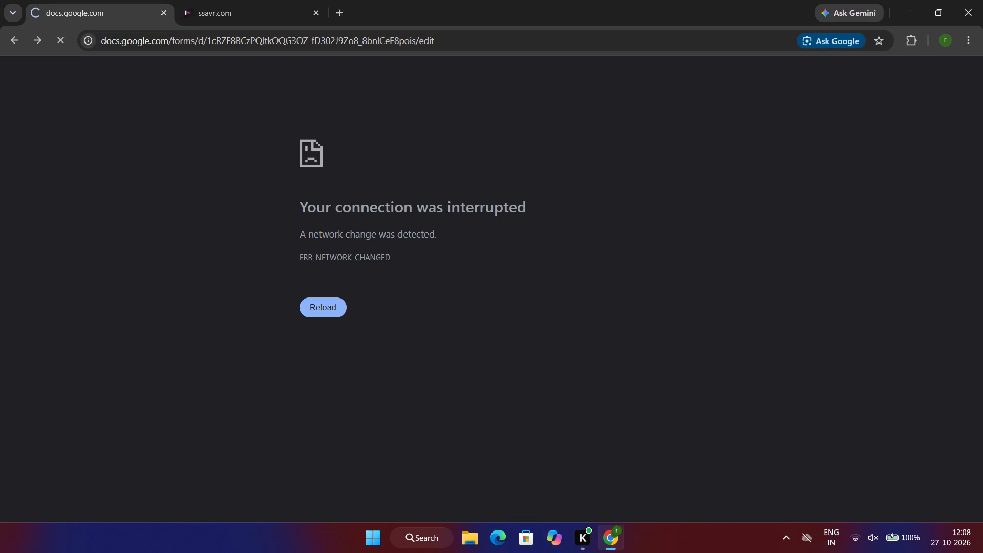
Close the ssavr.com page.
{"action": "left_click", "coordinate": [248, 10]}
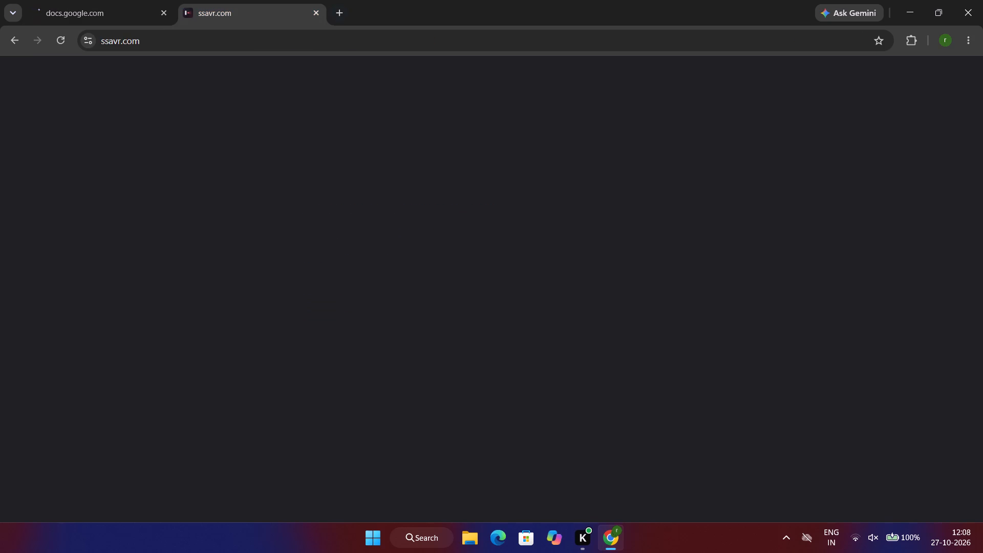
{"action": "left_click", "coordinate": [315, 9]}
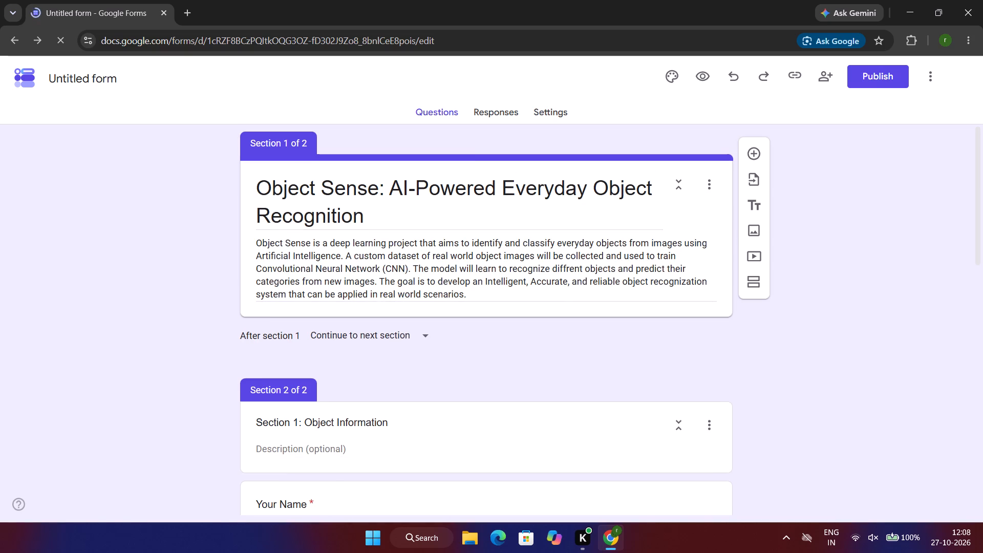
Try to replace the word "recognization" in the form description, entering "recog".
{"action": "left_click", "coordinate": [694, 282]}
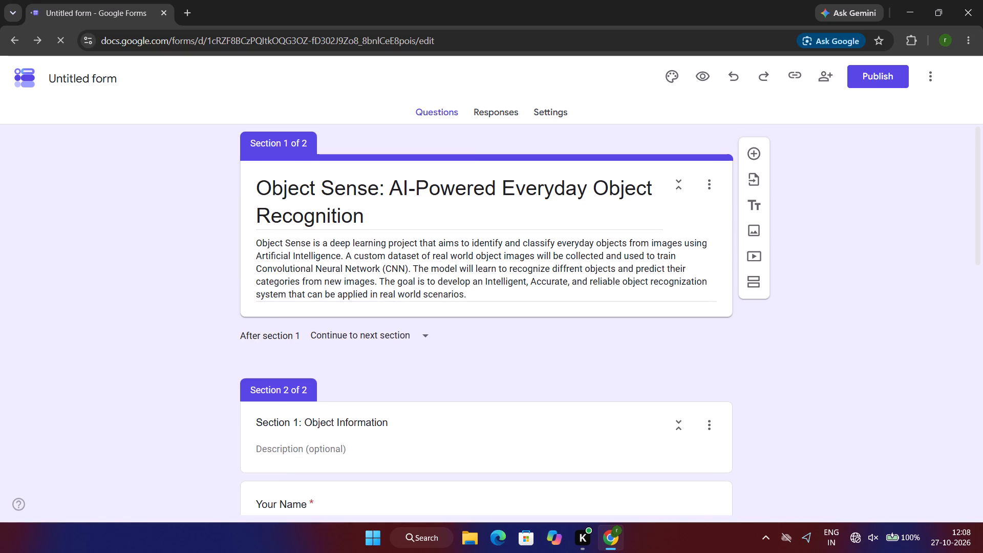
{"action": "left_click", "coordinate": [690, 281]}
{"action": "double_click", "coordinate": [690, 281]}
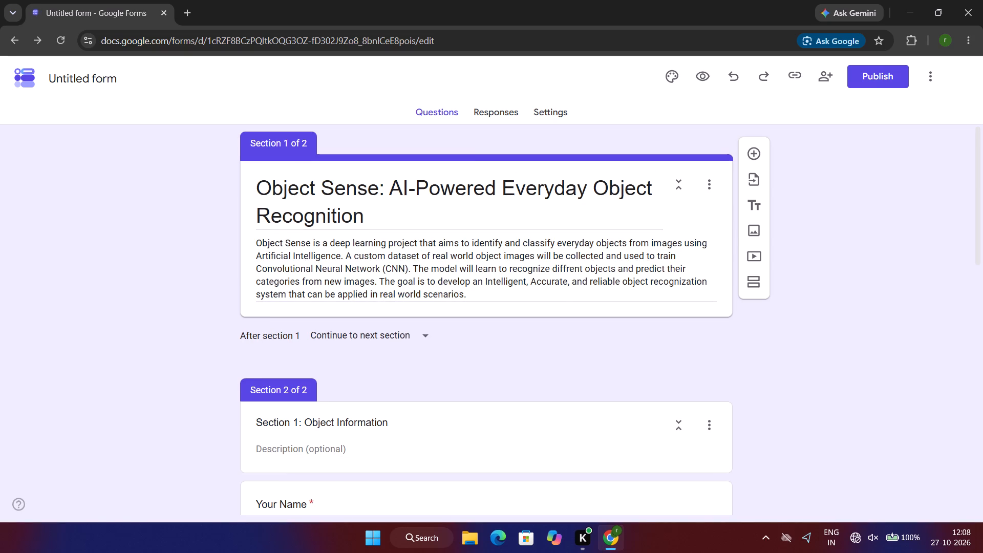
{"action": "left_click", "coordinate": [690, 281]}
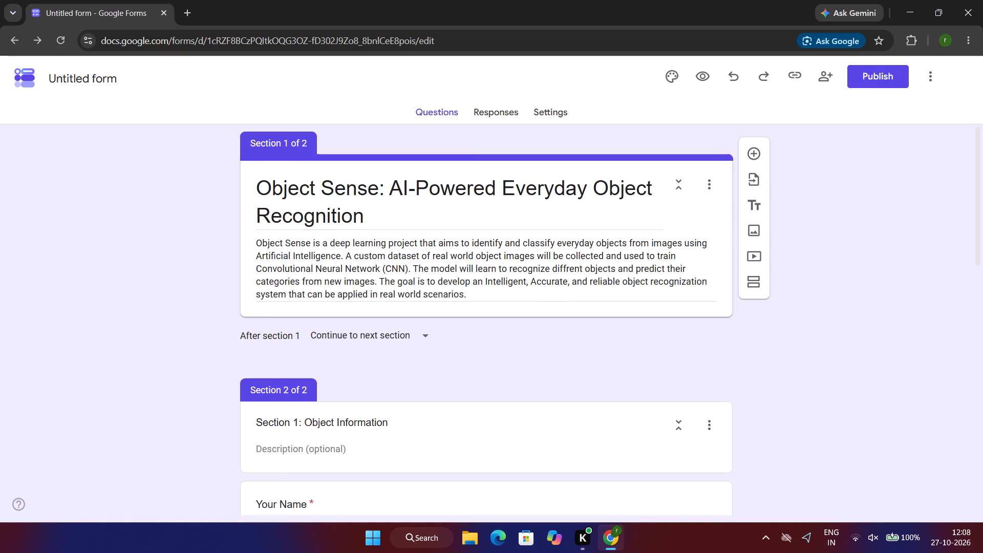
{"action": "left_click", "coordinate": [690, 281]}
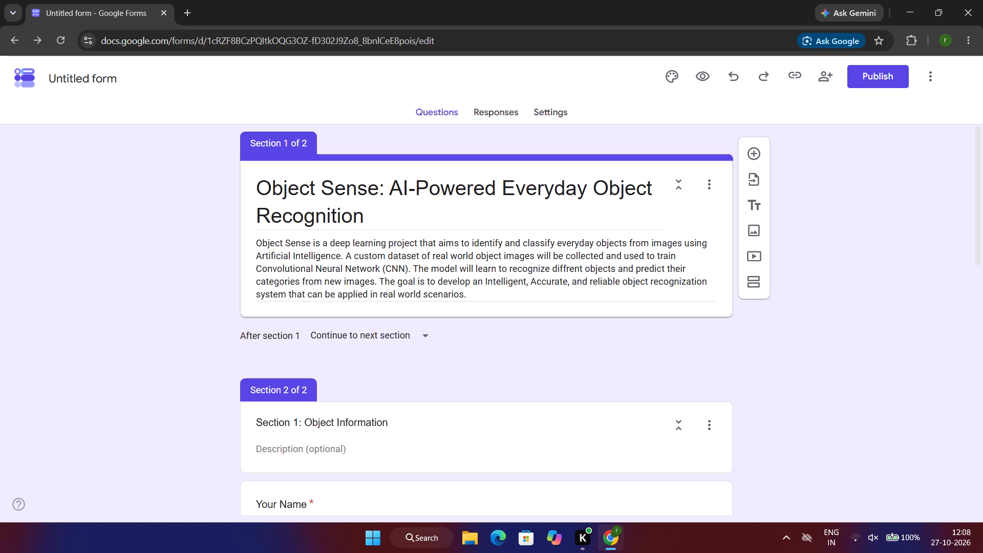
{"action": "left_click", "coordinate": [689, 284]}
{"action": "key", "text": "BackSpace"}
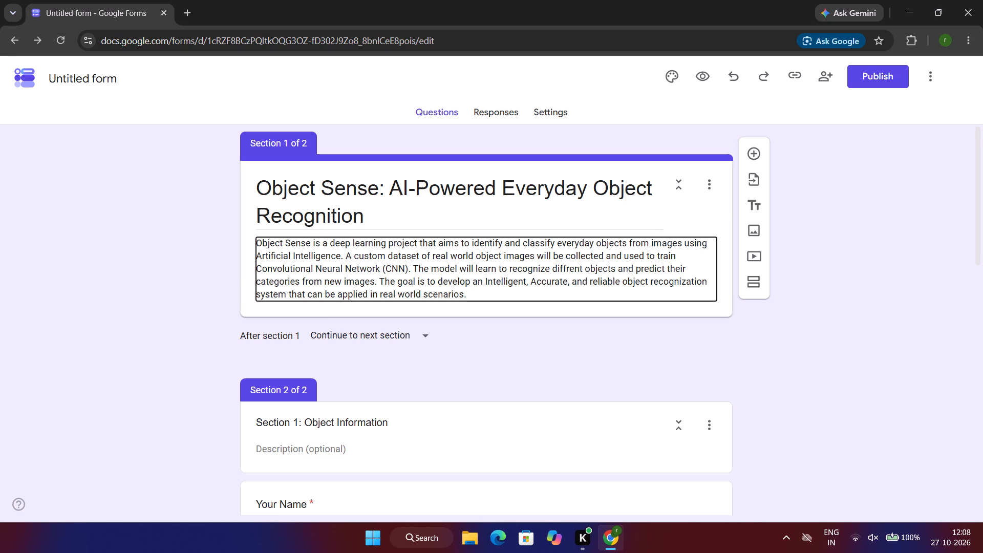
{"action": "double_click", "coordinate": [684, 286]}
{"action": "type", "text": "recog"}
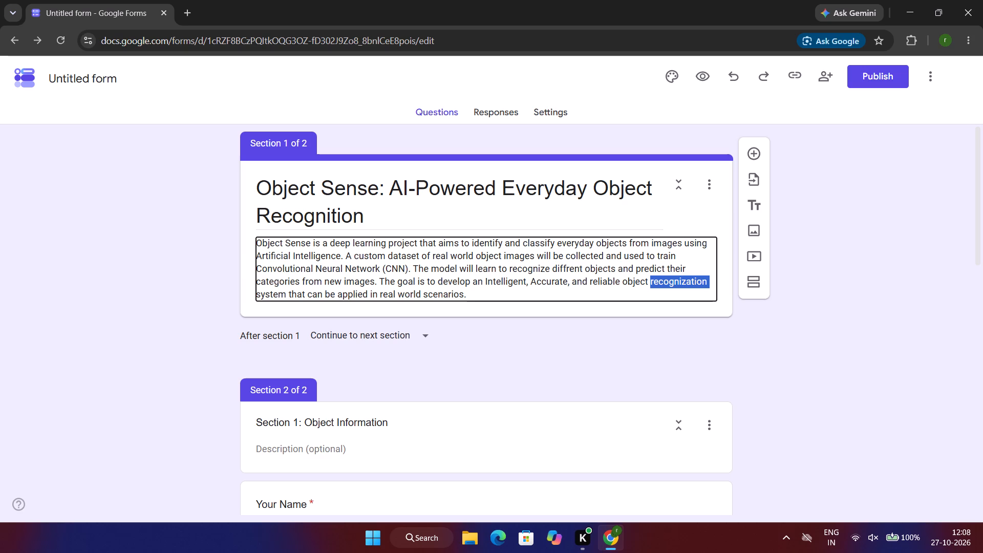
Review the questions in the Object Information section, down to the one about the object's visibility in the photograph.
{"action": "scroll", "coordinate": [684, 286], "scroll_direction": "down", "scroll_amount": 6}
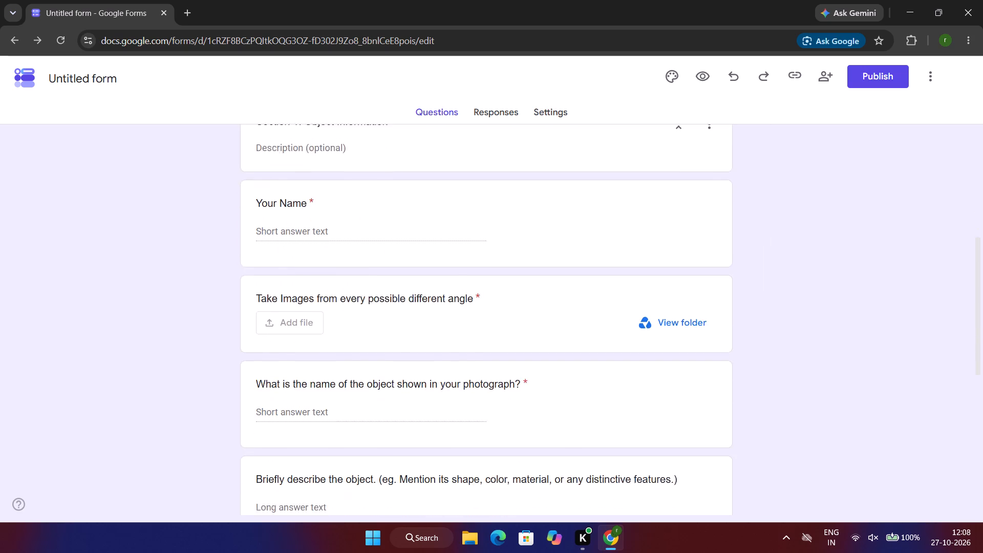
{"action": "scroll", "coordinate": [684, 286], "scroll_direction": "right", "scroll_amount": 2}
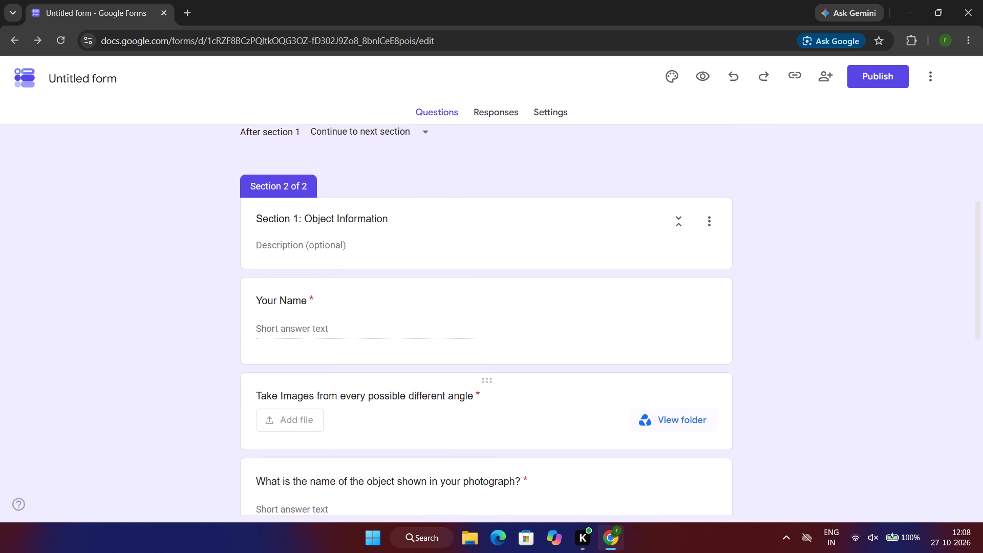
{"action": "scroll", "coordinate": [684, 286], "scroll_direction": "right", "scroll_amount": 1}
{"action": "scroll", "coordinate": [684, 286], "scroll_direction": "down", "scroll_amount": 6}
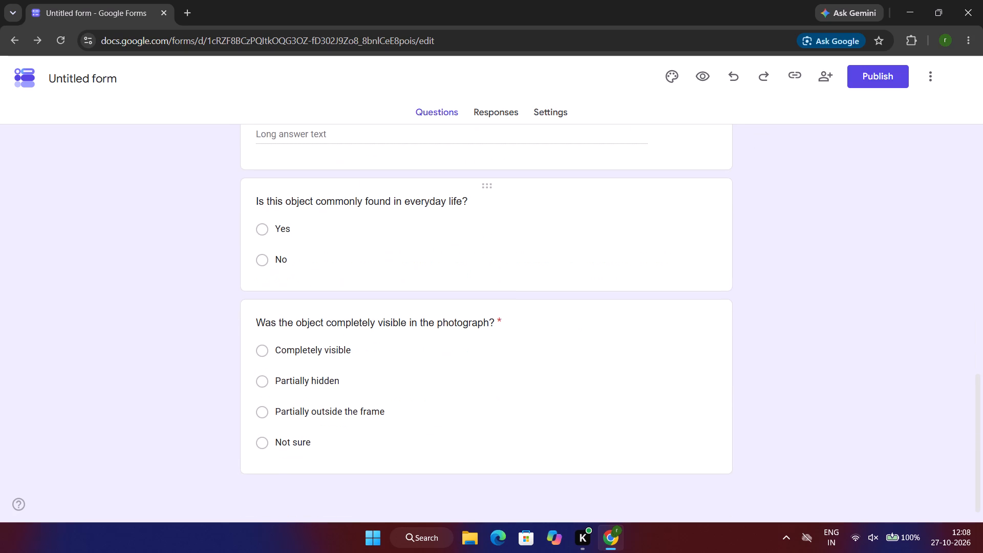
{"action": "scroll", "coordinate": [684, 286], "scroll_direction": "down", "scroll_amount": 2}
{"action": "scroll", "coordinate": [684, 286], "scroll_direction": "up", "scroll_amount": 9}
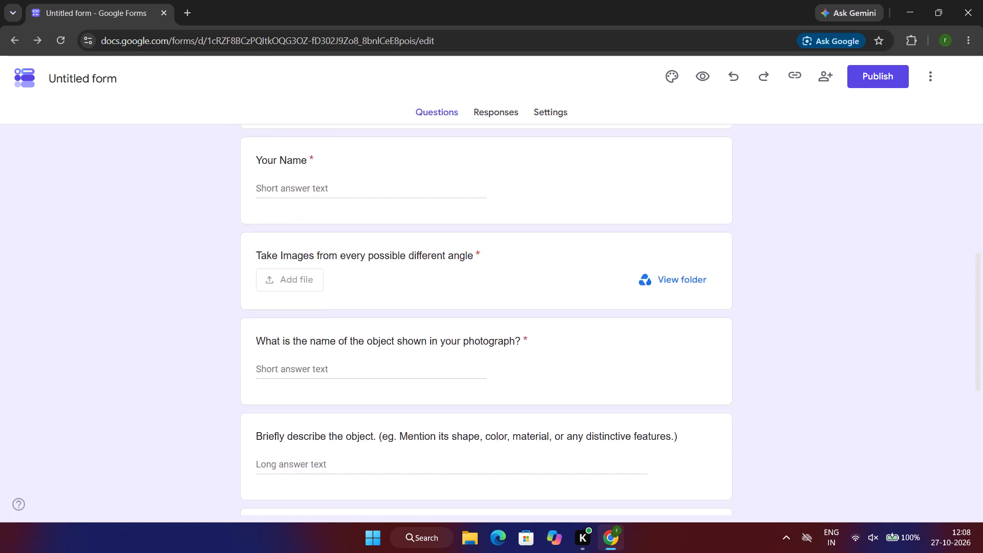
{"action": "scroll", "coordinate": [684, 286], "scroll_direction": "up", "scroll_amount": 5}
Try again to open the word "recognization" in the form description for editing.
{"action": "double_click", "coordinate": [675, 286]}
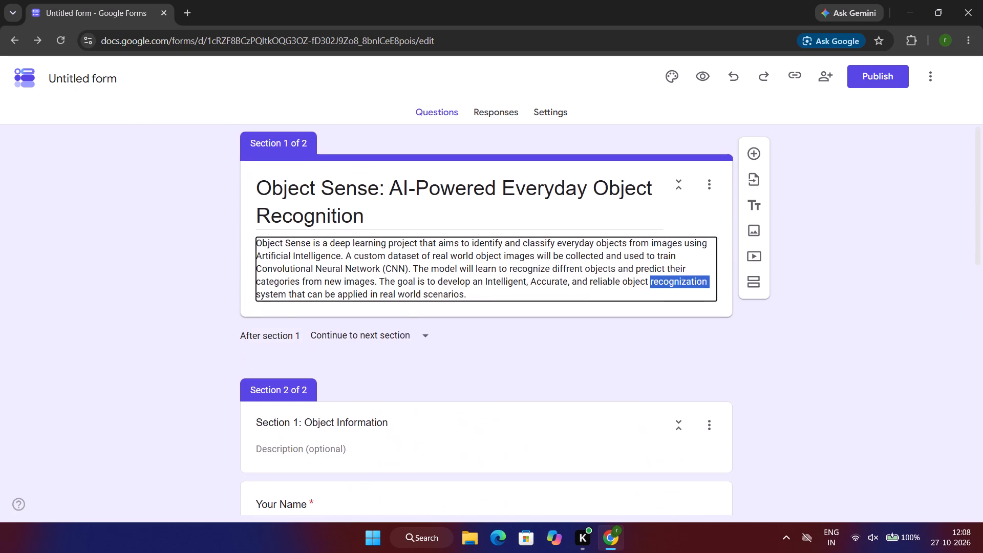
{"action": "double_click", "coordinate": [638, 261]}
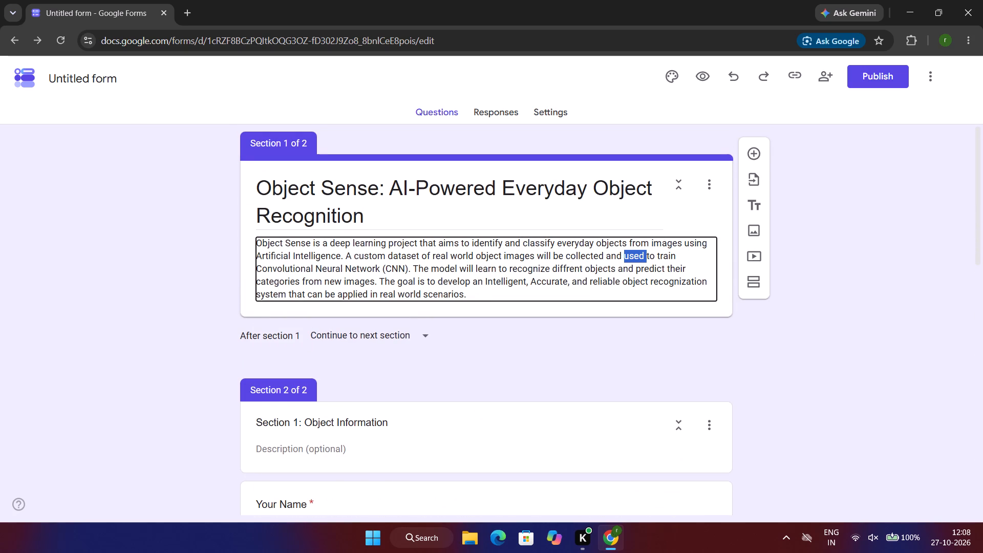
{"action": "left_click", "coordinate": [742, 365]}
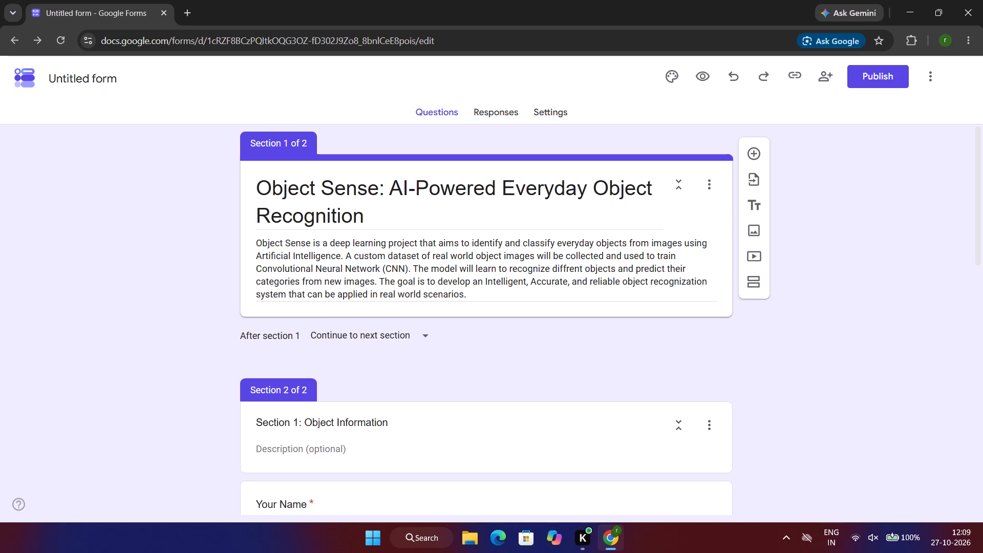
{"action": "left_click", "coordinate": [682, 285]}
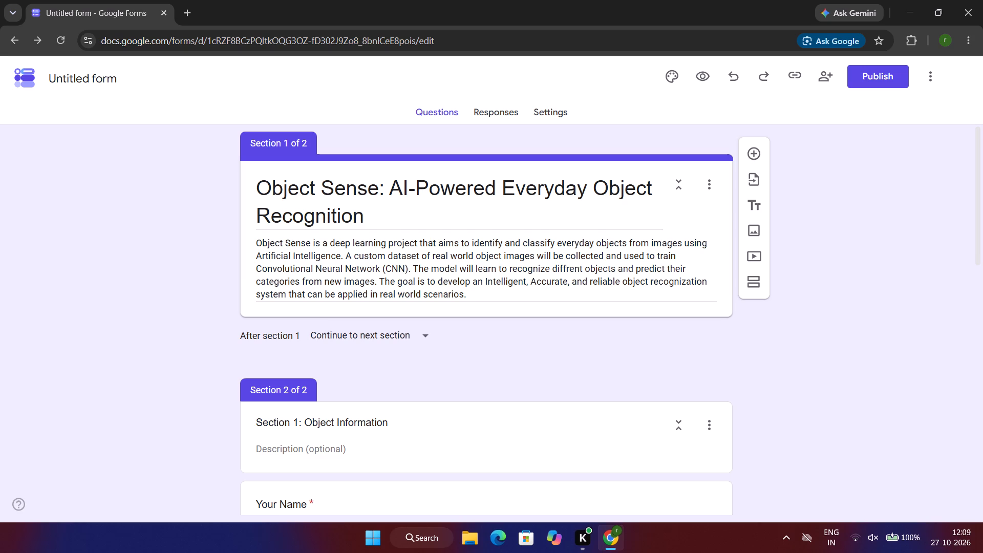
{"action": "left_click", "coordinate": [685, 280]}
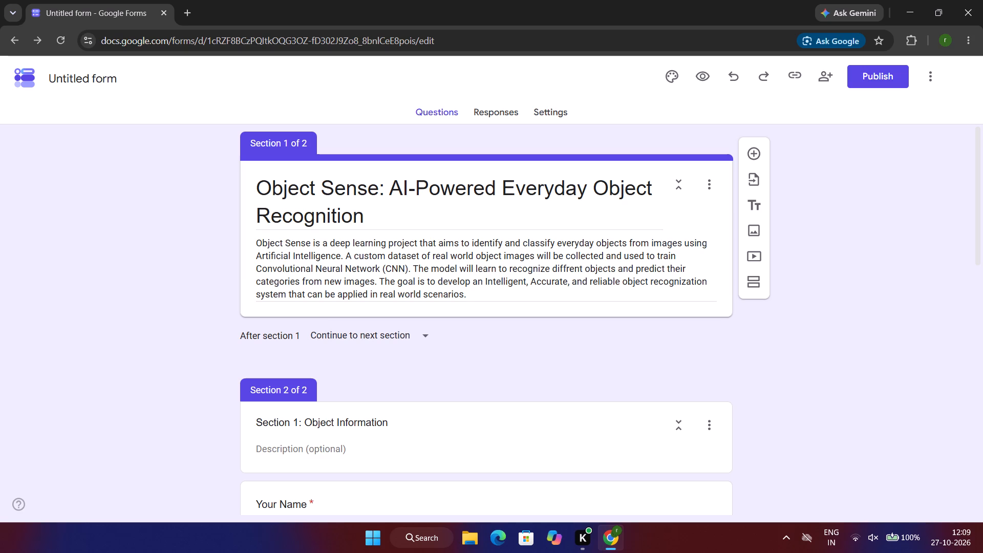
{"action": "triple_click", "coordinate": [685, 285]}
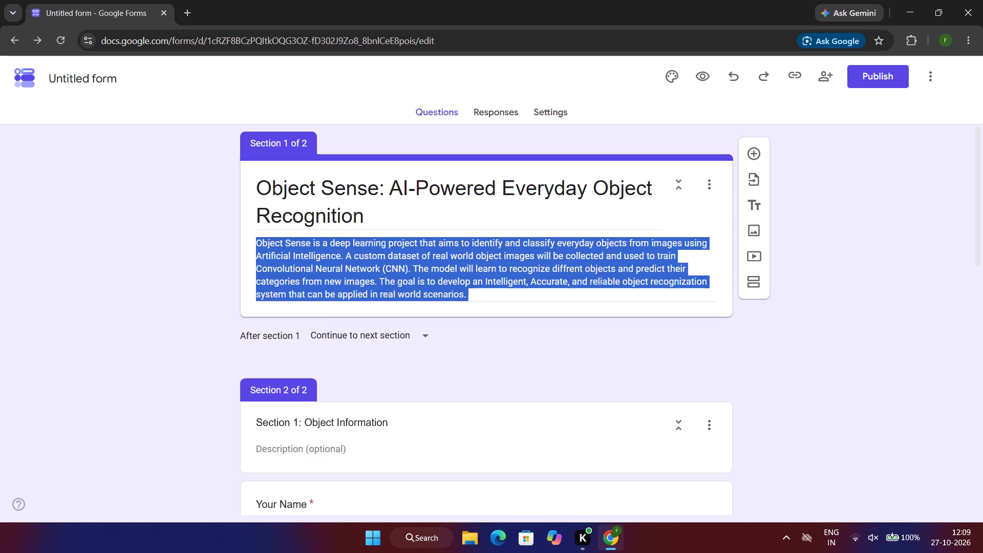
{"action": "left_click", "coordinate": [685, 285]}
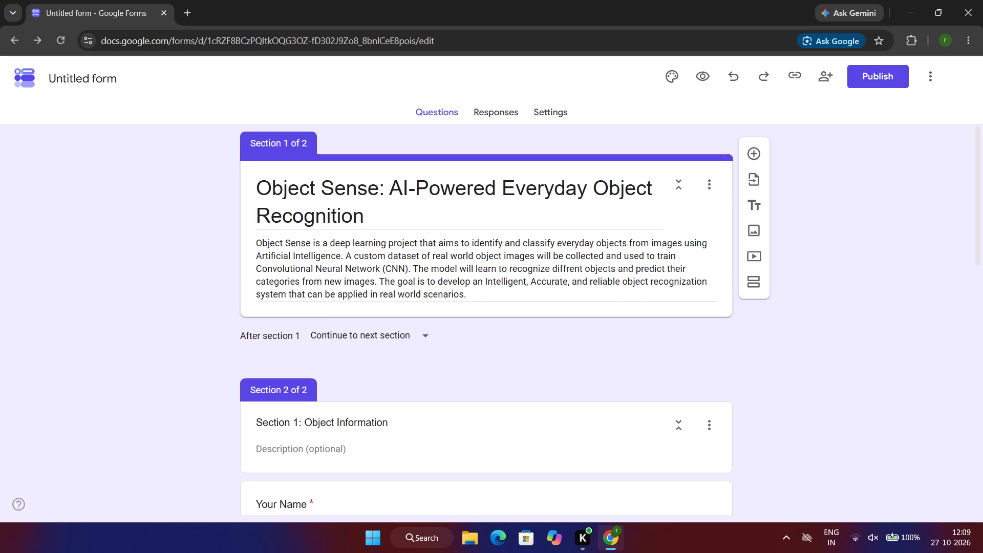
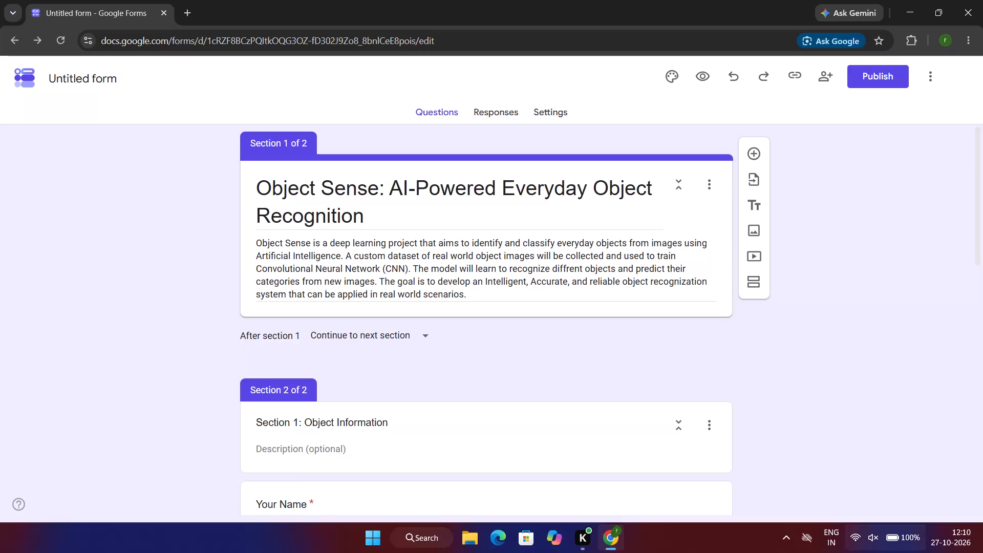
Switch the computer's Wi-Fi connection from Sophos320 to the iPhone hotspot, keeping automatic connection enabled.
{"action": "left_click", "coordinate": [878, 537]}
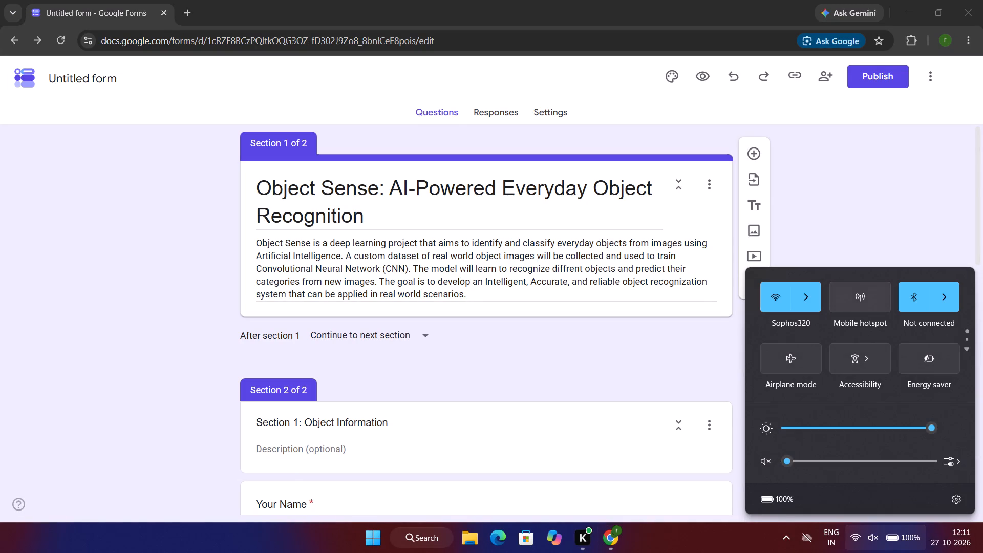
{"action": "left_click", "coordinate": [806, 297]}
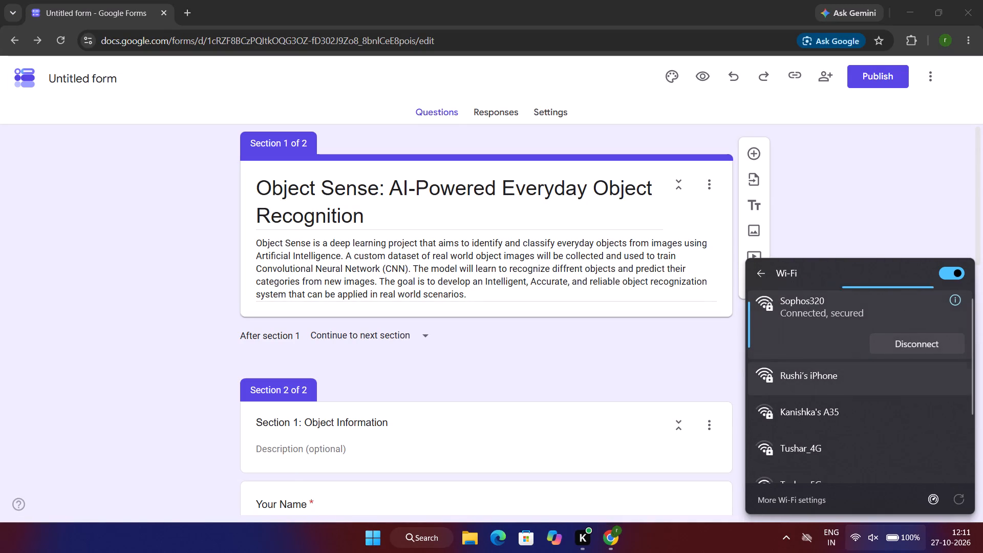
{"action": "left_click", "coordinate": [826, 382]}
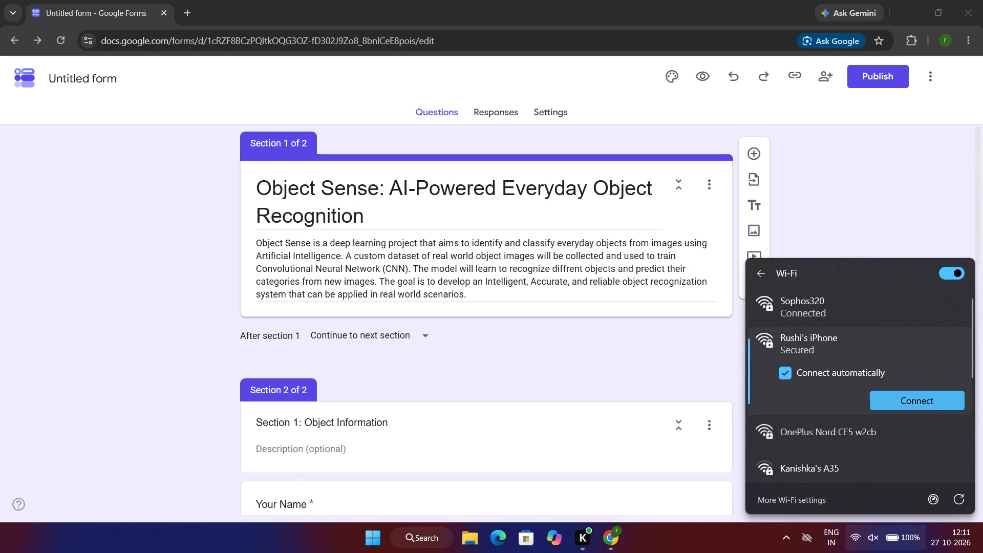
{"action": "left_click", "coordinate": [915, 401]}
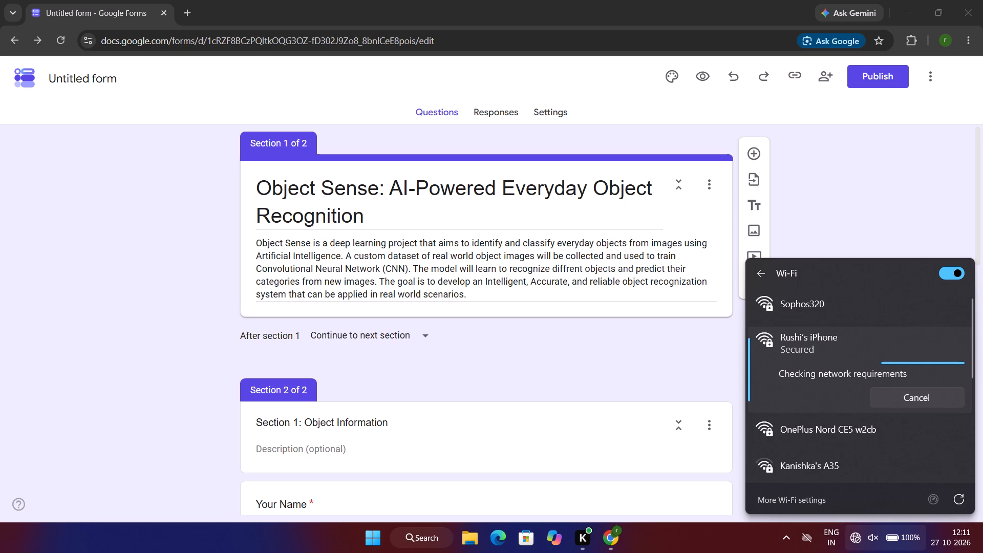
{"action": "left_click", "coordinate": [805, 200]}
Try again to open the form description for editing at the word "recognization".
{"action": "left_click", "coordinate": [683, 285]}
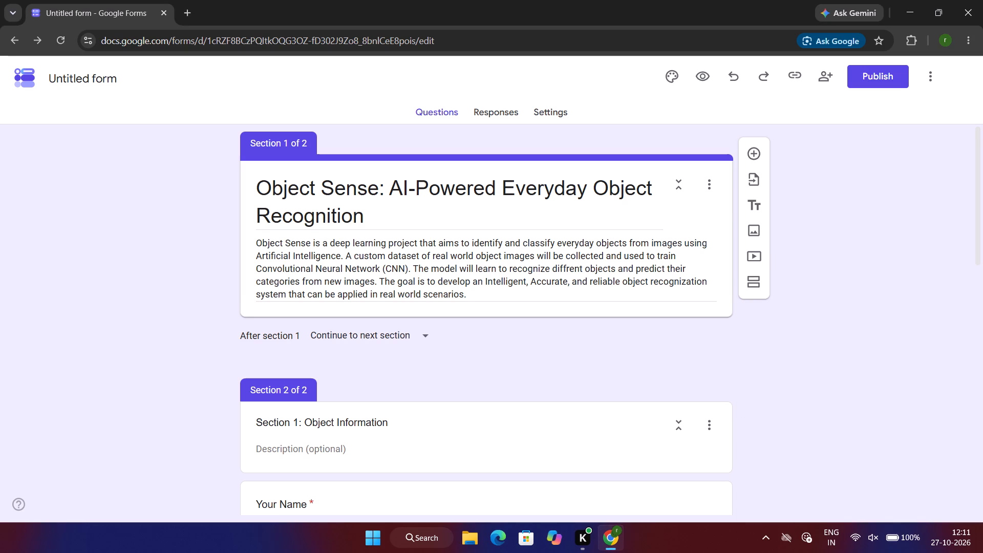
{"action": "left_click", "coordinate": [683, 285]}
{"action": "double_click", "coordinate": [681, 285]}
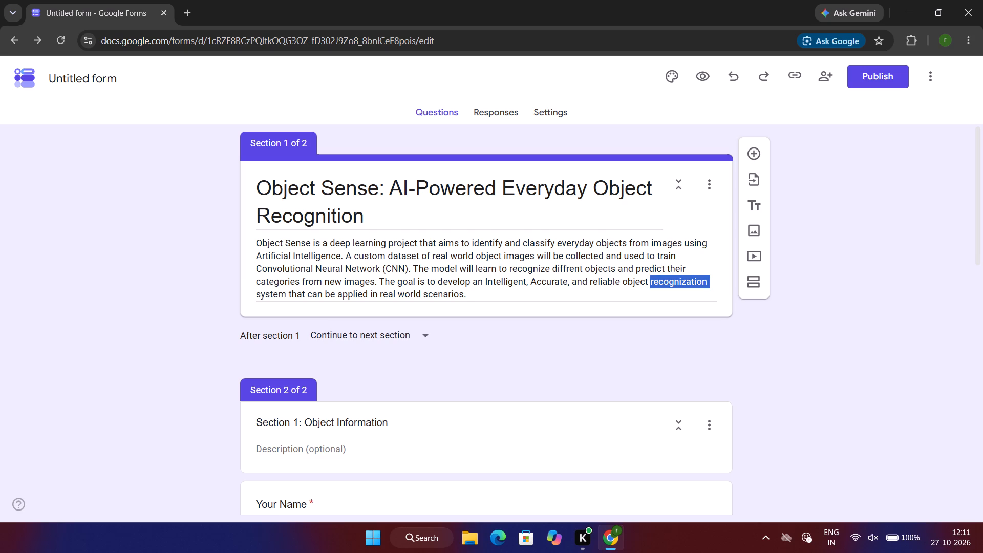
Reload the form page and open the form description for editing at the word "recognization".
{"action": "left_click", "coordinate": [64, 39]}
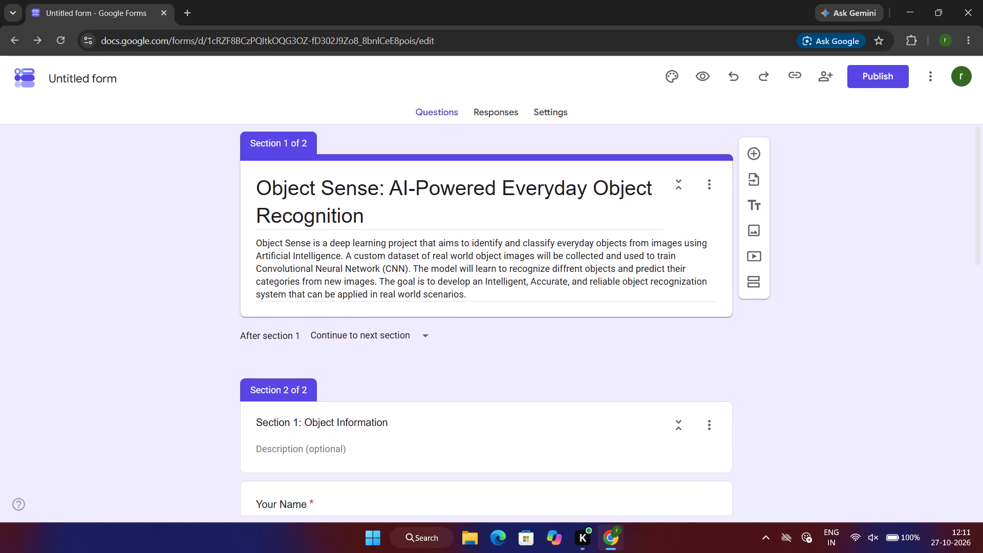
{"action": "left_click", "coordinate": [526, 288]}
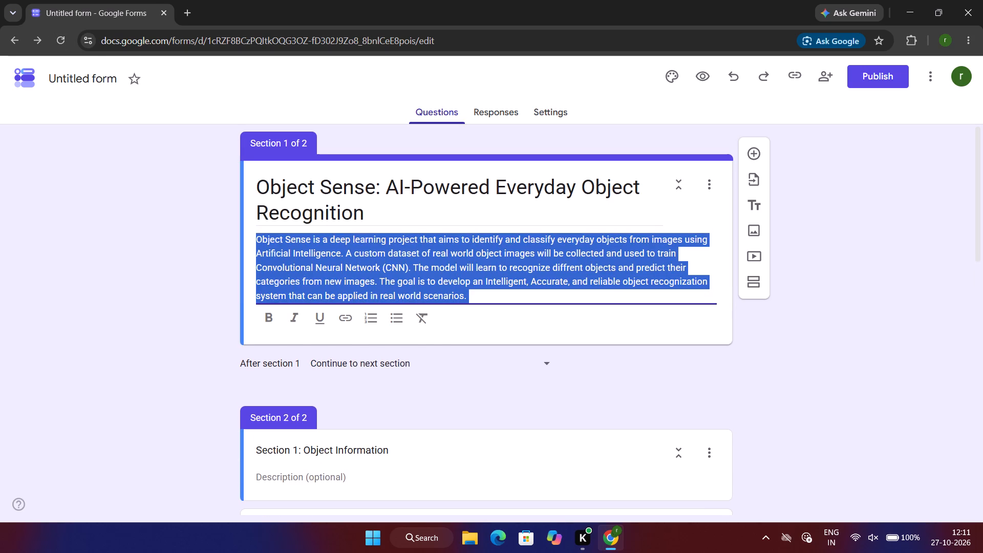
{"action": "left_click", "coordinate": [674, 282]}
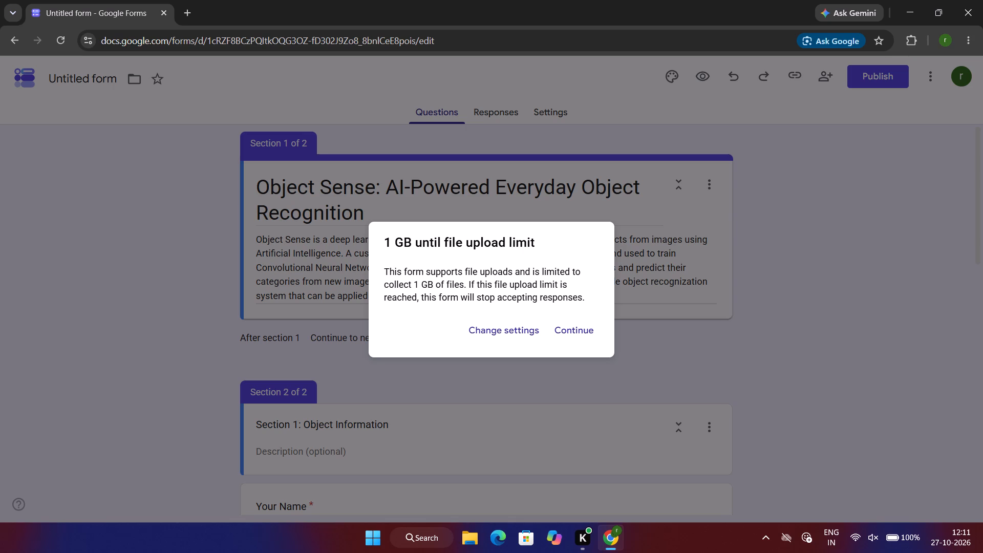
Dismiss the file upload limit notice and correct "recognization" to "recognition" in the form description.
{"action": "left_click", "coordinate": [571, 332]}
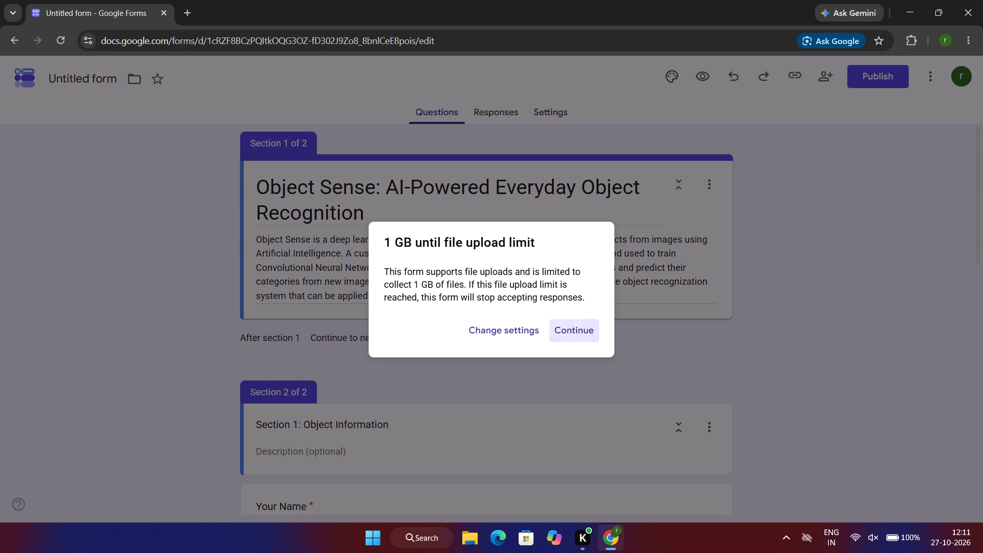
{"action": "left_click", "coordinate": [686, 283]}
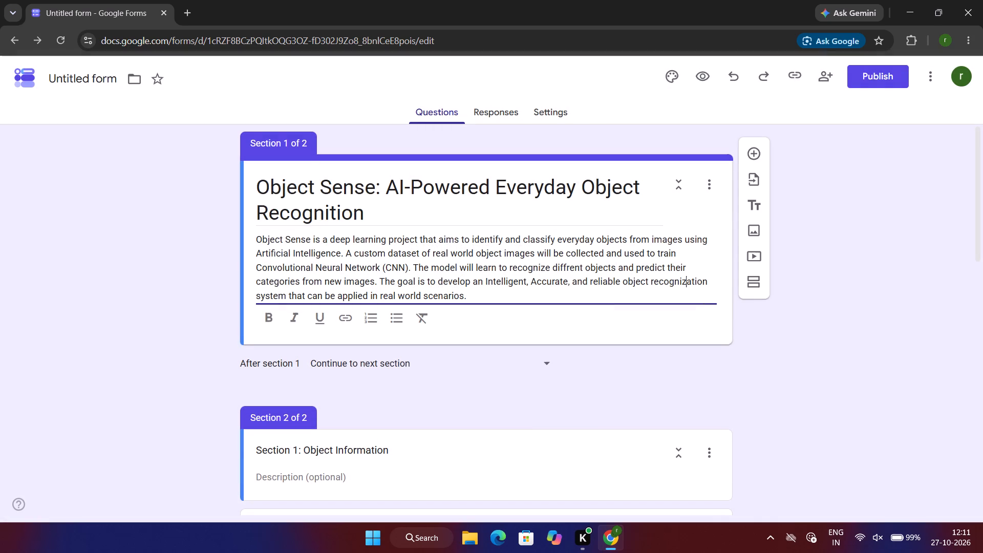
{"action": "key", "text": "BackSpace"}
{"action": "key", "text": "Delete"}
{"action": "left_click", "coordinate": [745, 356]}
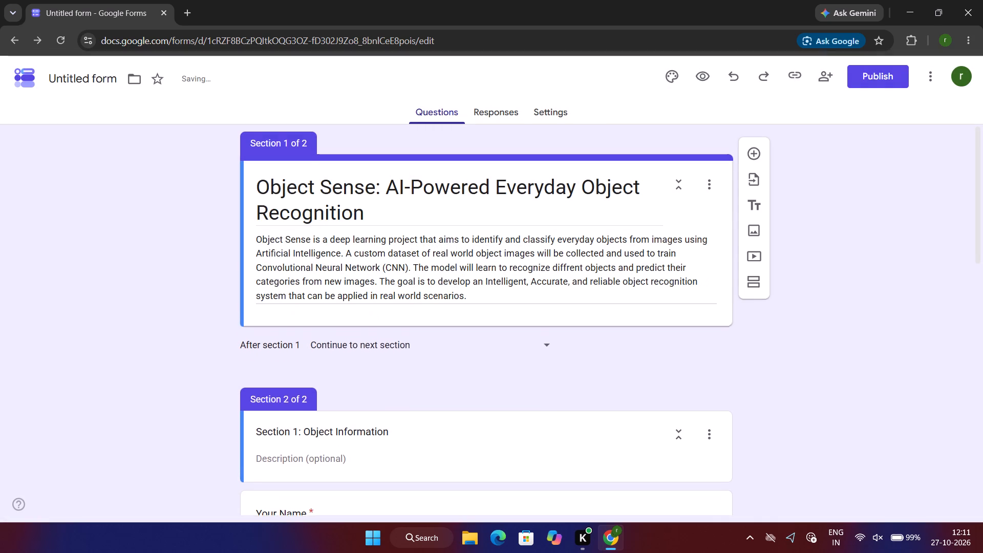
Remove the number from the second section's title so it reads "Section: Object Information".
{"action": "scroll", "coordinate": [603, 334], "scroll_direction": "down", "scroll_amount": 3}
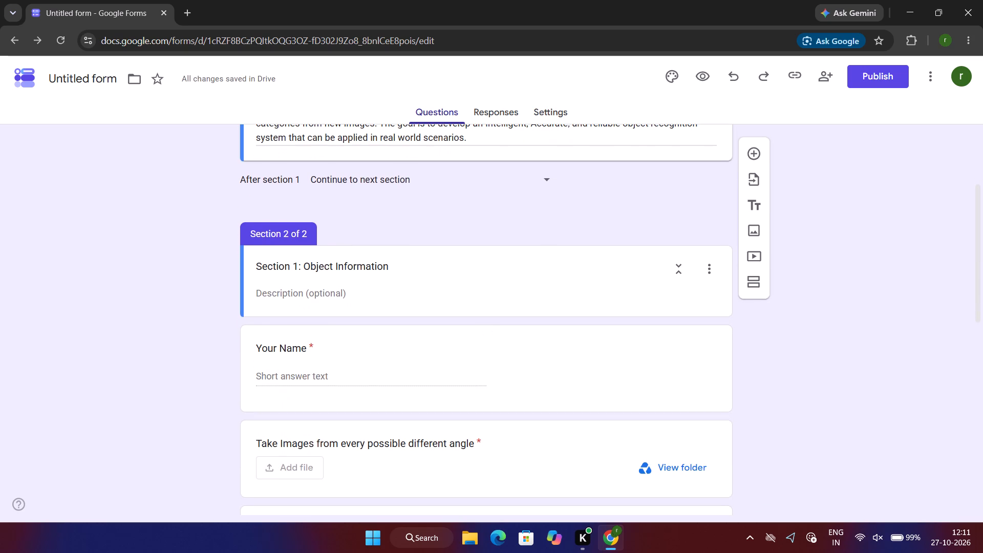
{"action": "left_click_drag", "start_coordinate": [304, 270], "coordinate": [247, 265]}
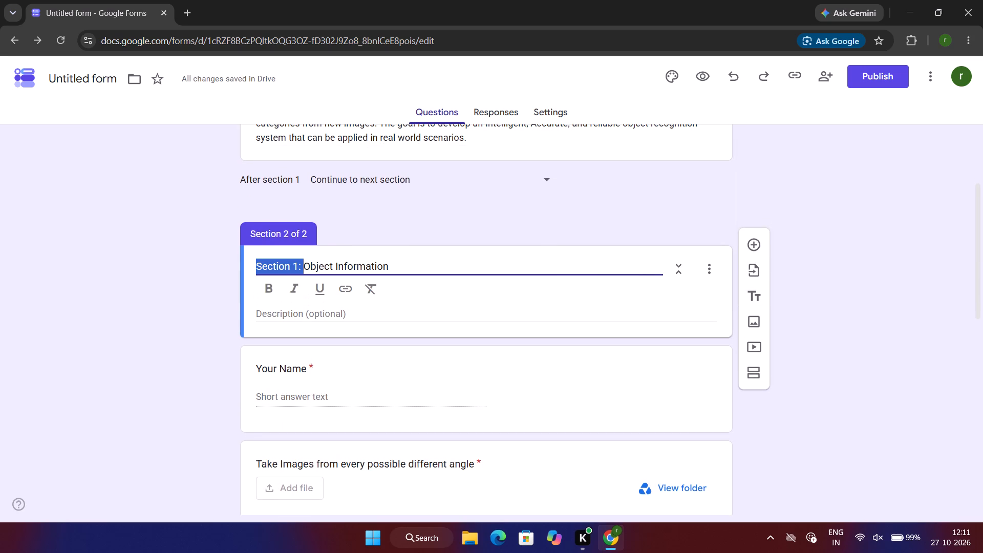
{"action": "left_click", "coordinate": [304, 266]}
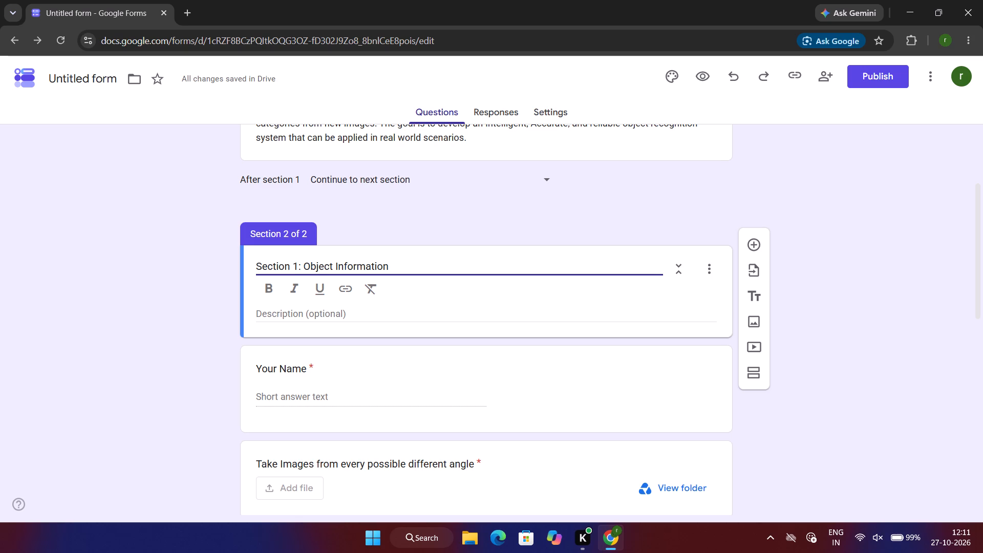
{"action": "key", "text": "BackSpace"}
{"action": "key", "text": "BackSpace"}
{"action": "key", "text": "BackSpace"}
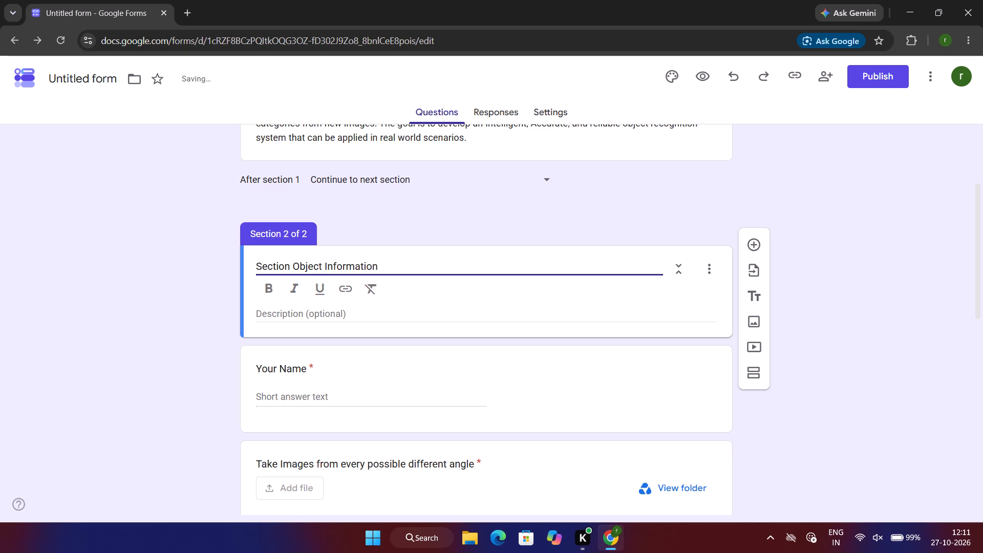
{"action": "key", "text": "BackSpace"}
{"action": "type", "text": ":"}
{"action": "key", "text": "space"}
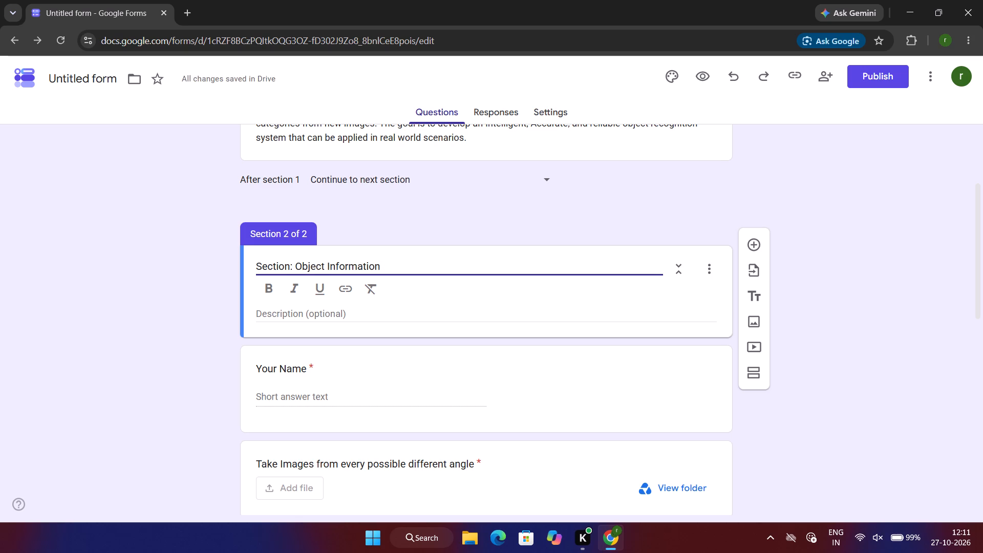
{"action": "left_click", "coordinate": [198, 357]}
Review the form from its title and description down through the Object Information questions.
{"action": "scroll", "coordinate": [419, 377], "scroll_direction": "down", "scroll_amount": 3}
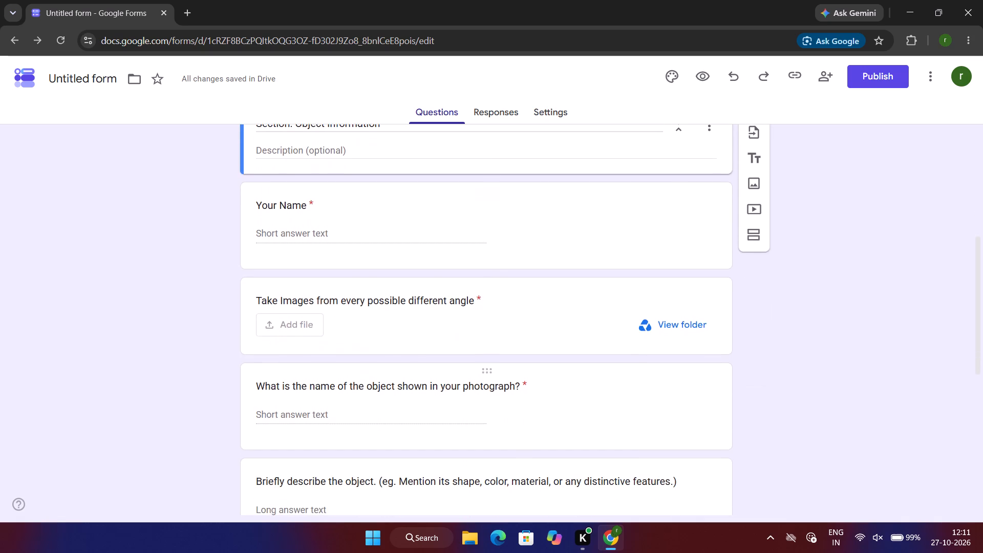
{"action": "scroll", "coordinate": [419, 377], "scroll_direction": "up", "scroll_amount": 3}
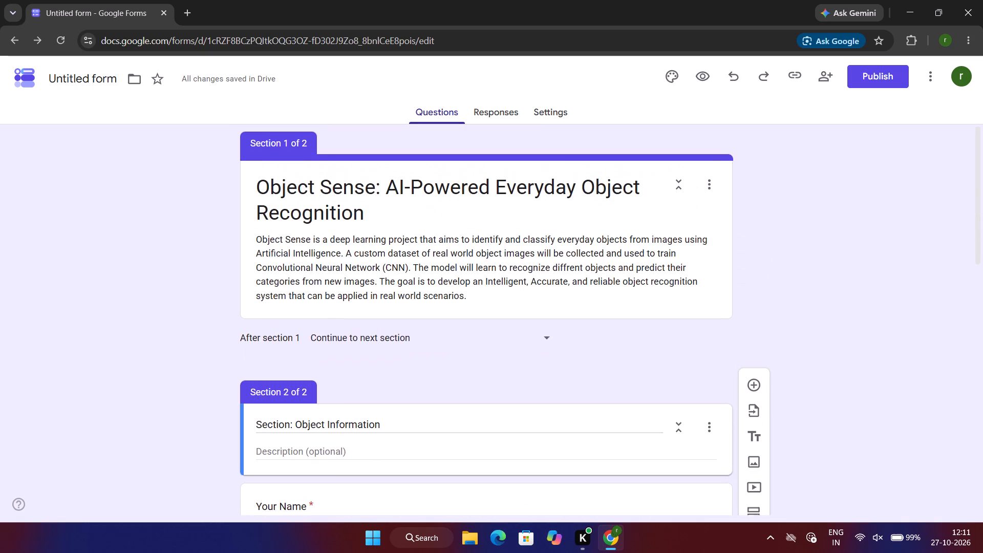
{"action": "scroll", "coordinate": [419, 377], "scroll_direction": "up", "scroll_amount": 1}
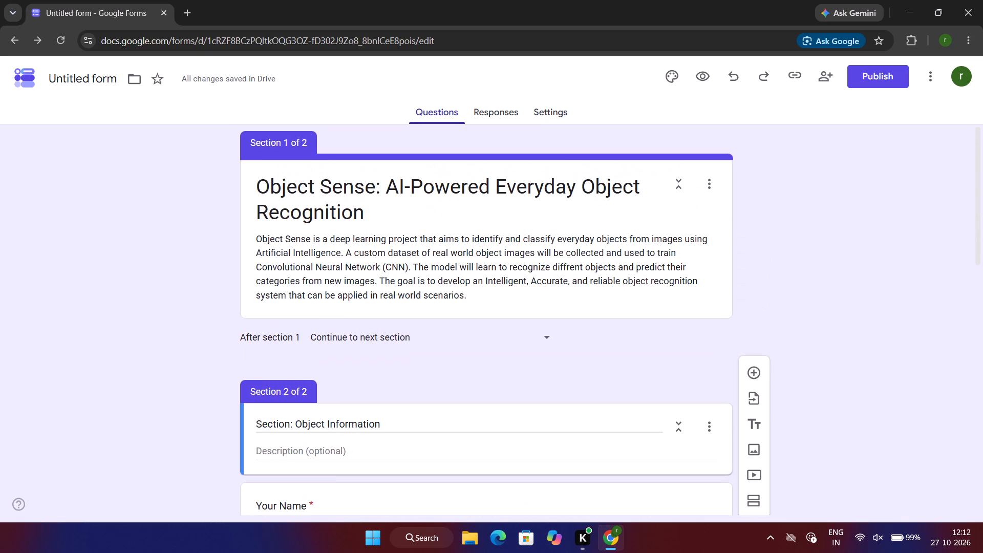
{"action": "scroll", "coordinate": [419, 377], "scroll_direction": "down", "scroll_amount": 1}
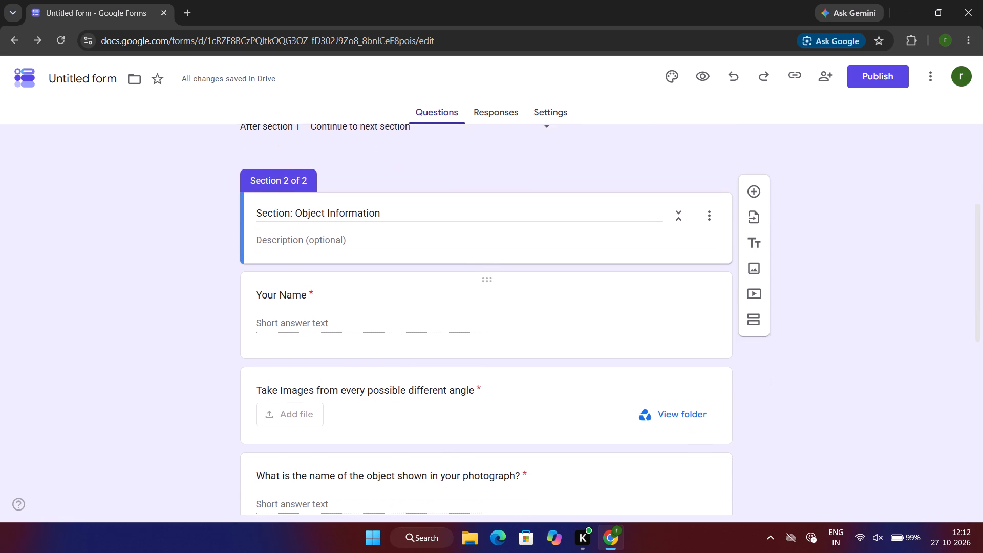
{"action": "scroll", "coordinate": [419, 377], "scroll_direction": "down", "scroll_amount": 2}
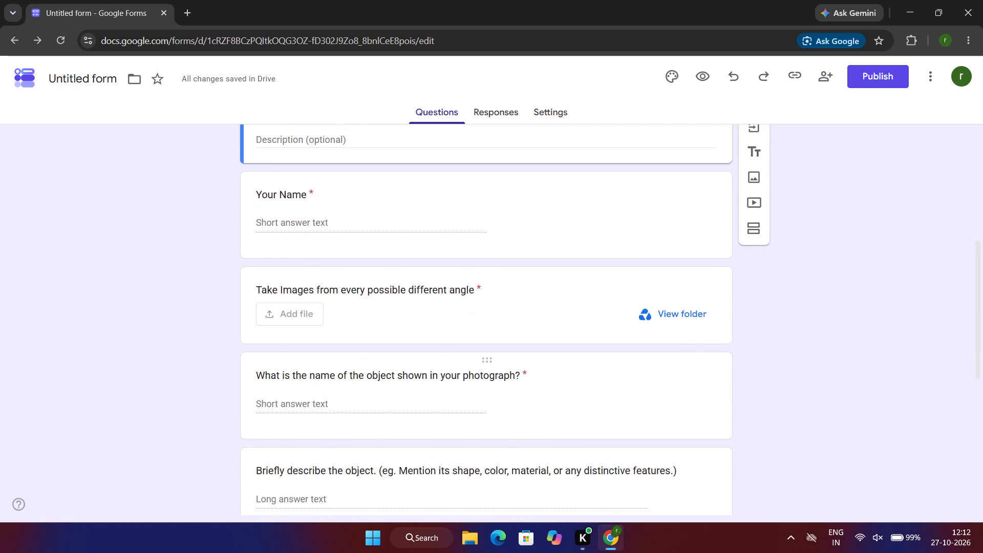
{"action": "scroll", "coordinate": [386, 391], "scroll_direction": "down", "scroll_amount": 1}
{"action": "scroll", "coordinate": [503, 383], "scroll_direction": "down", "scroll_amount": 2}
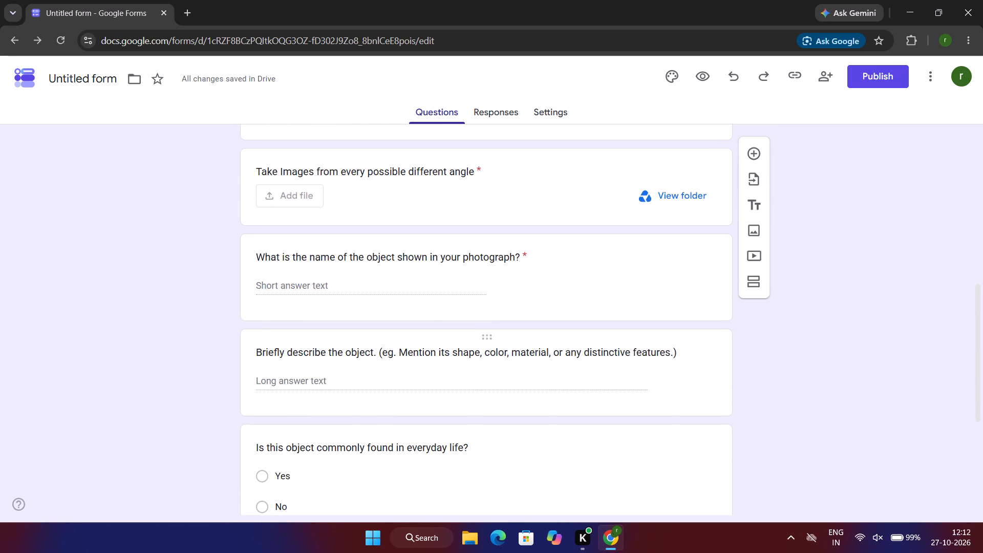
{"action": "scroll", "coordinate": [560, 390], "scroll_direction": "down", "scroll_amount": 2}
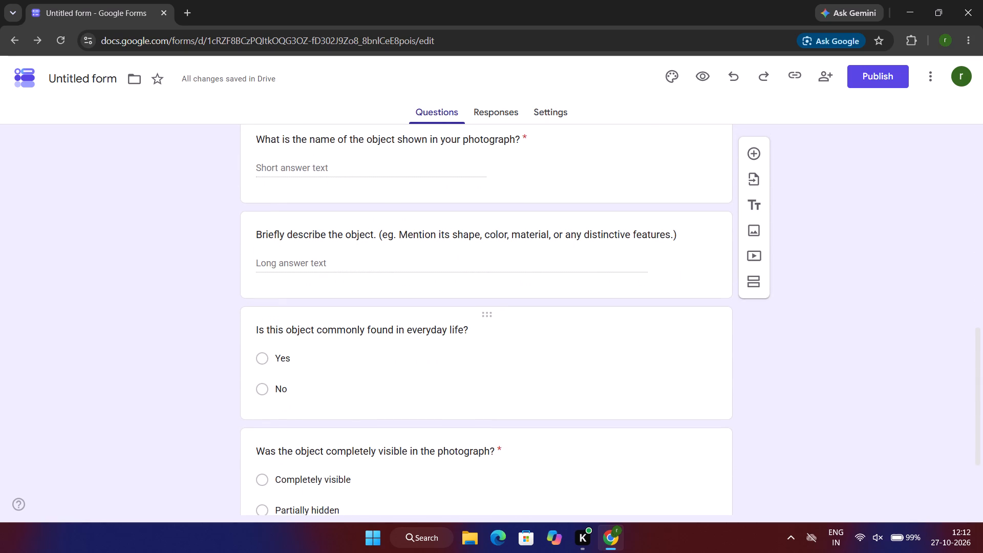
Make the question "Is this object commonly found in everyday life?" required.
{"action": "left_click", "coordinate": [460, 360]}
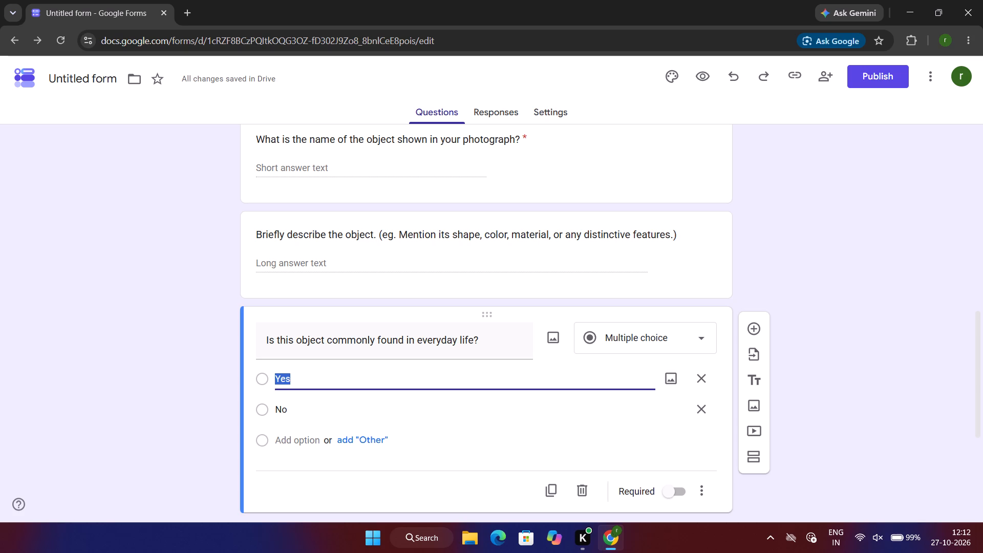
{"action": "left_click", "coordinate": [672, 494]}
{"action": "left_click", "coordinate": [206, 365]}
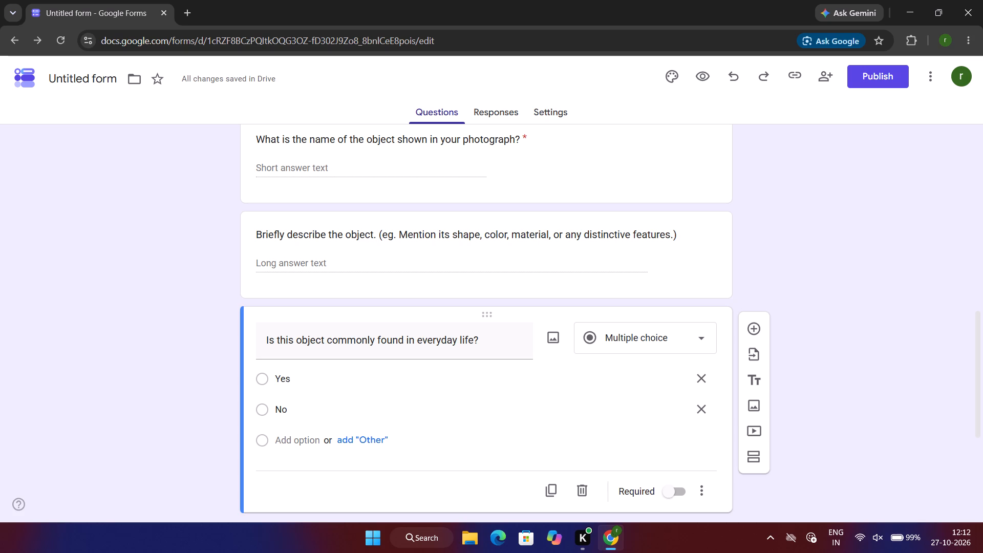
{"action": "left_click", "coordinate": [669, 492]}
{"action": "left_click", "coordinate": [680, 484]}
{"action": "double_click", "coordinate": [680, 484]}
{"action": "left_click", "coordinate": [104, 422]}
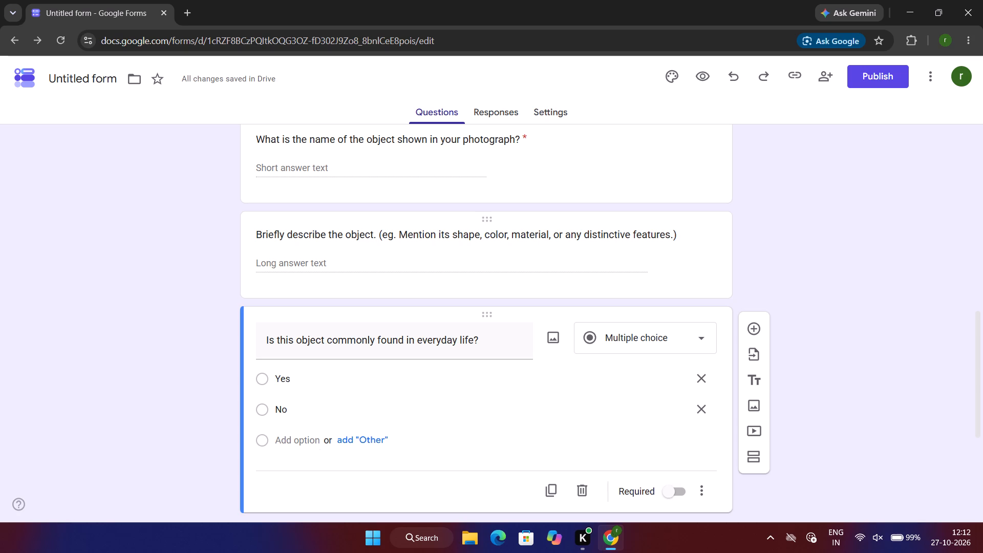
{"action": "left_click", "coordinate": [454, 245]}
{"action": "left_click", "coordinate": [522, 457]}
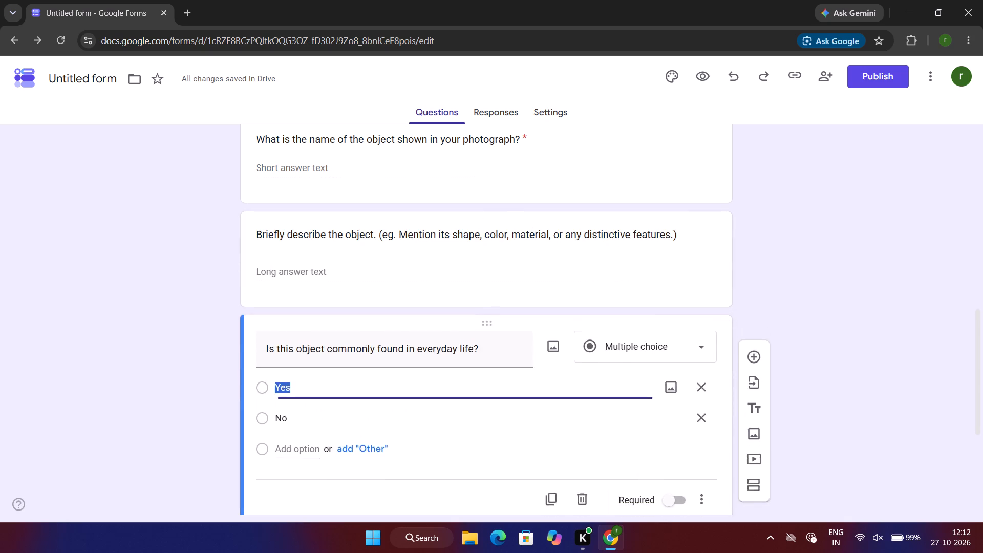
{"action": "scroll", "coordinate": [522, 457], "scroll_direction": "down", "scroll_amount": 3}
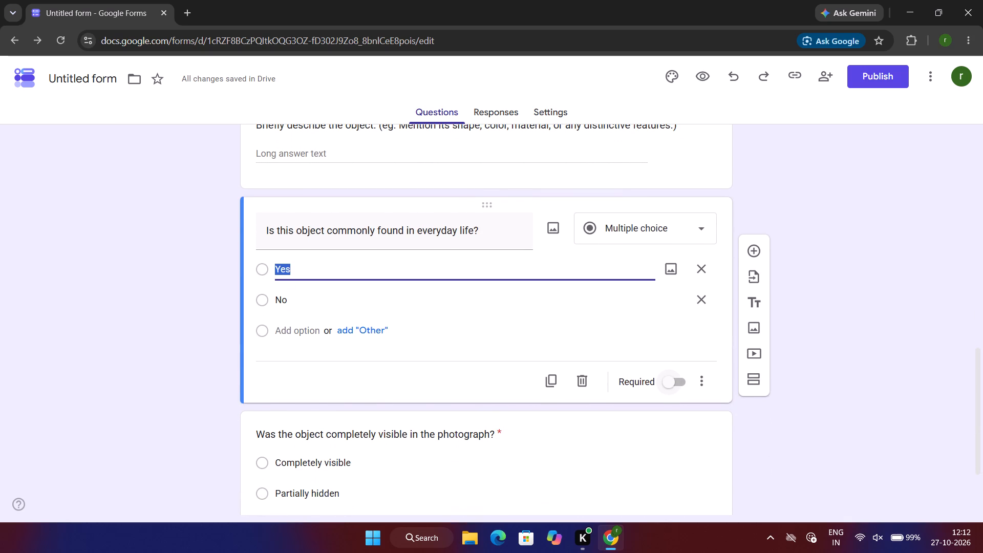
{"action": "left_click", "coordinate": [672, 380]}
{"action": "left_click", "coordinate": [847, 210]}
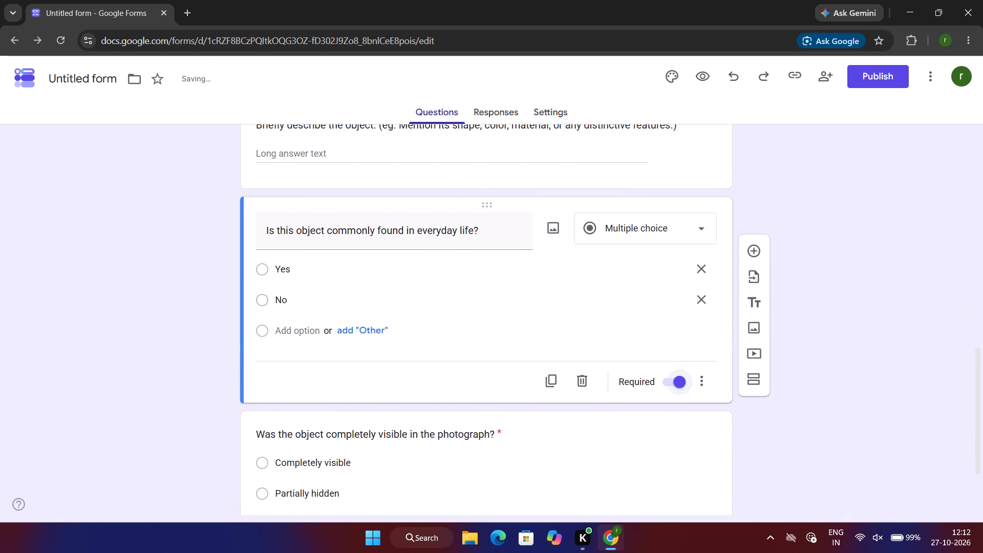
Examine the "Briefly describe the object" question and review the other questions in the Object Information section.
{"action": "left_click", "coordinate": [398, 137]}
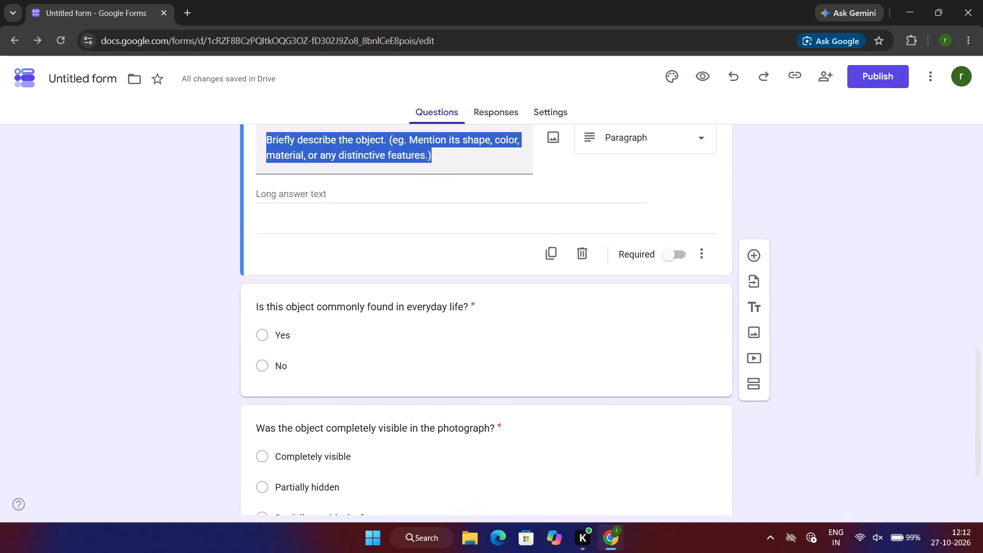
{"action": "scroll", "coordinate": [360, 373], "scroll_direction": "down", "scroll_amount": 1}
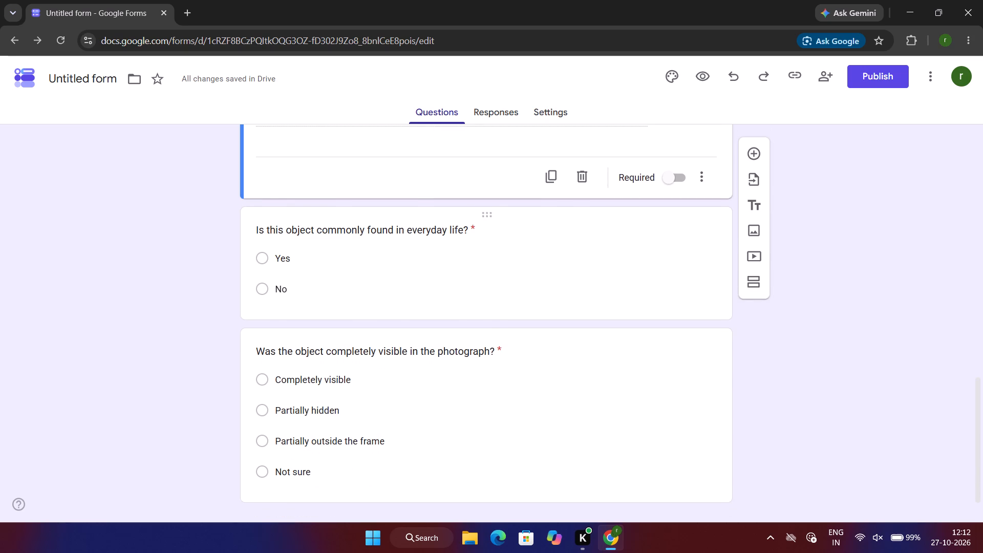
{"action": "scroll", "coordinate": [388, 365], "scroll_direction": "down", "scroll_amount": 1}
{"action": "scroll", "coordinate": [388, 365], "scroll_direction": "up", "scroll_amount": 3}
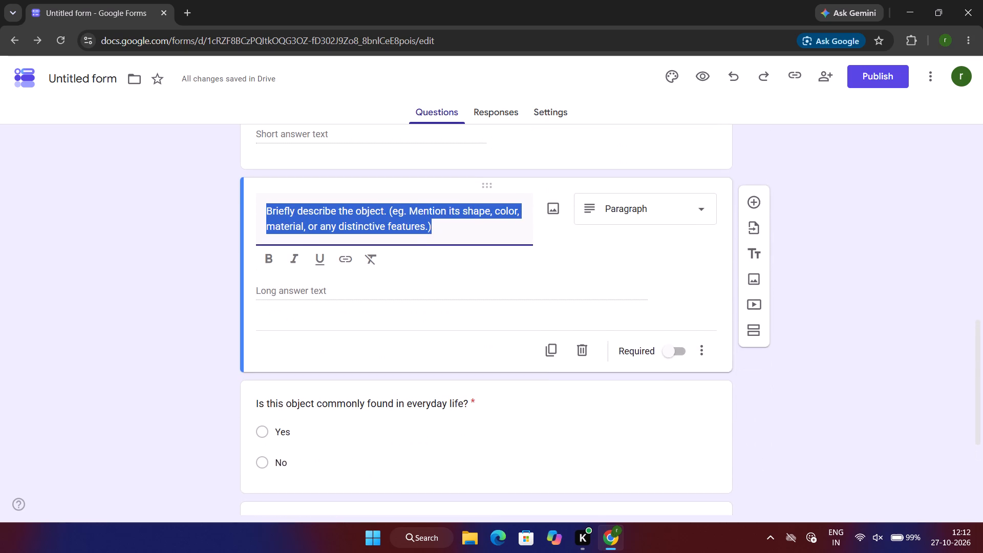
{"action": "scroll", "coordinate": [388, 365], "scroll_direction": "up", "scroll_amount": 2}
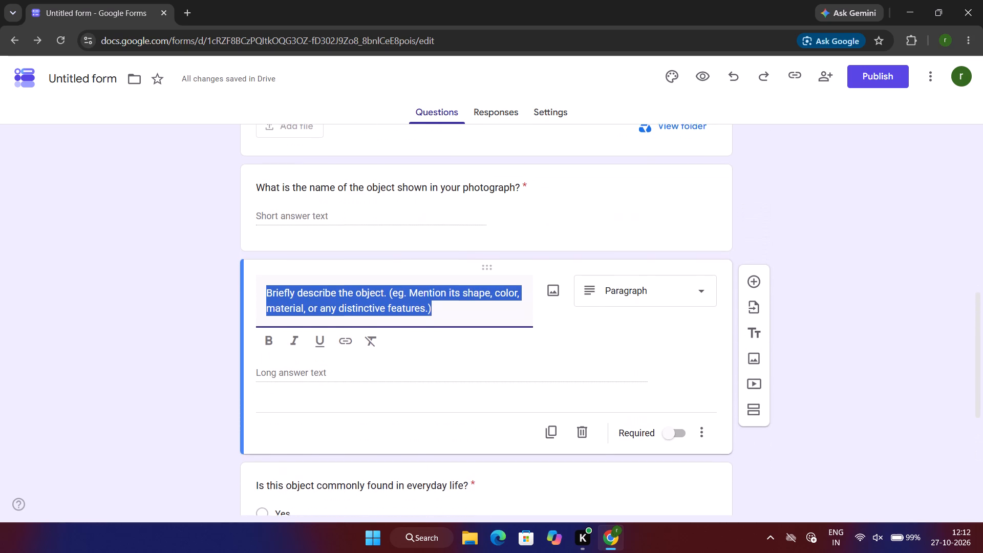
{"action": "scroll", "coordinate": [388, 365], "scroll_direction": "up", "scroll_amount": 1}
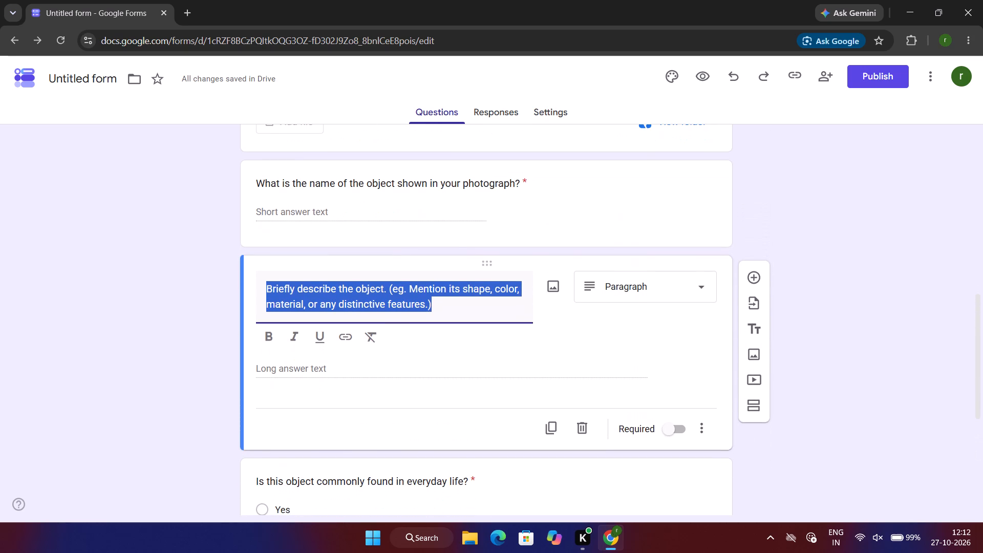
{"action": "left_click", "coordinate": [433, 327]}
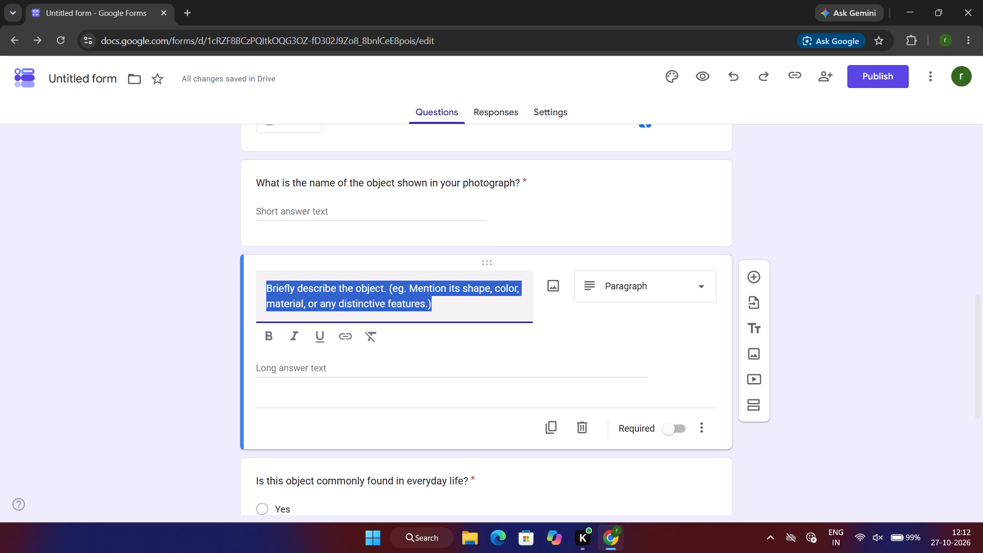
{"action": "left_click", "coordinate": [457, 341]}
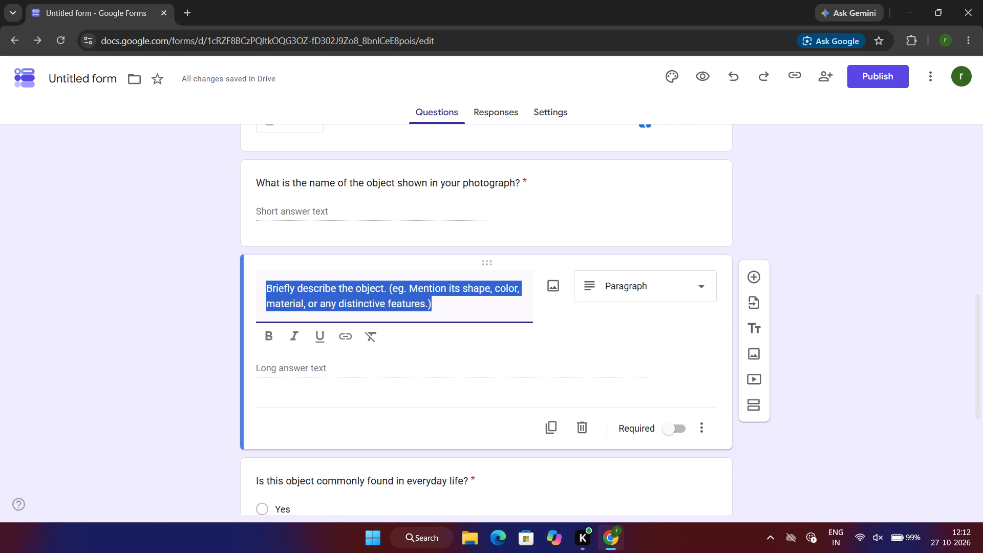
{"action": "left_click", "coordinate": [387, 388]}
{"action": "scroll", "coordinate": [387, 388], "scroll_direction": "down", "scroll_amount": 3}
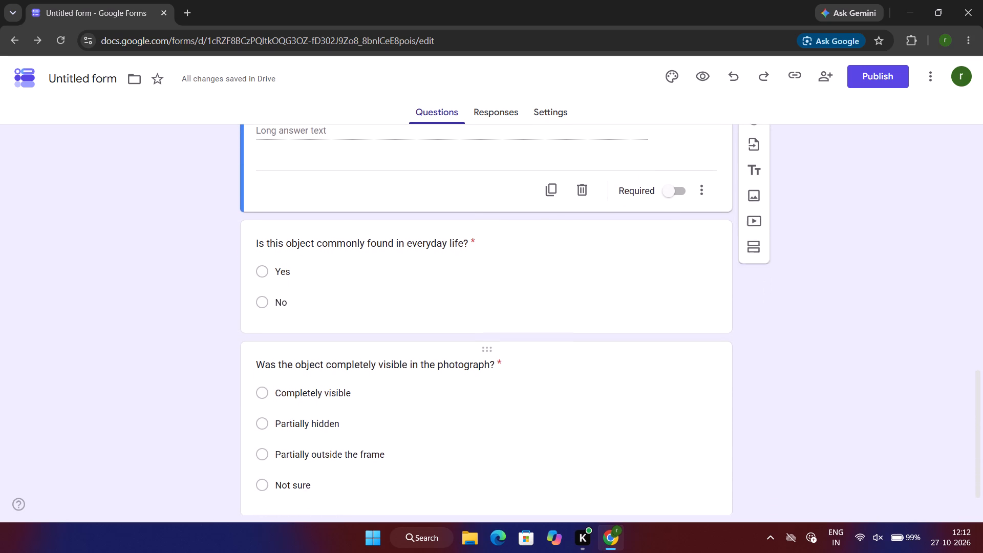
{"action": "scroll", "coordinate": [375, 380], "scroll_direction": "down", "scroll_amount": 1}
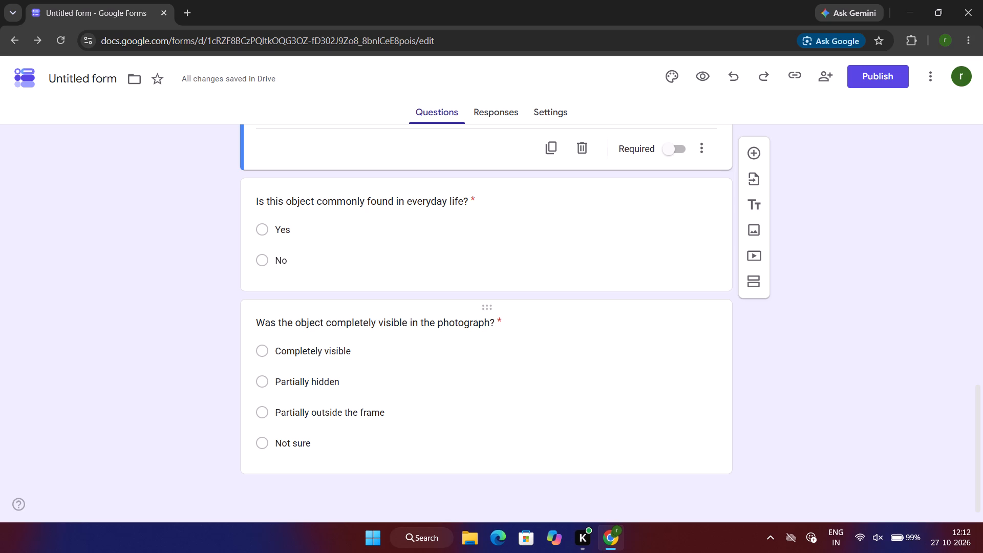
{"action": "scroll", "coordinate": [436, 355], "scroll_direction": "down", "scroll_amount": 3}
{"action": "scroll", "coordinate": [436, 355], "scroll_direction": "up", "scroll_amount": 4}
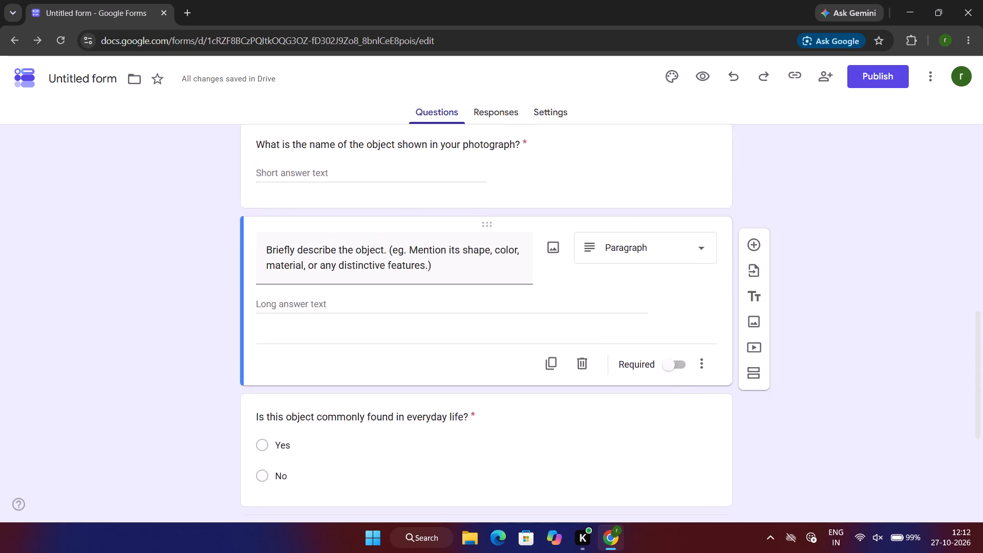
{"action": "scroll", "coordinate": [436, 355], "scroll_direction": "up", "scroll_amount": 4}
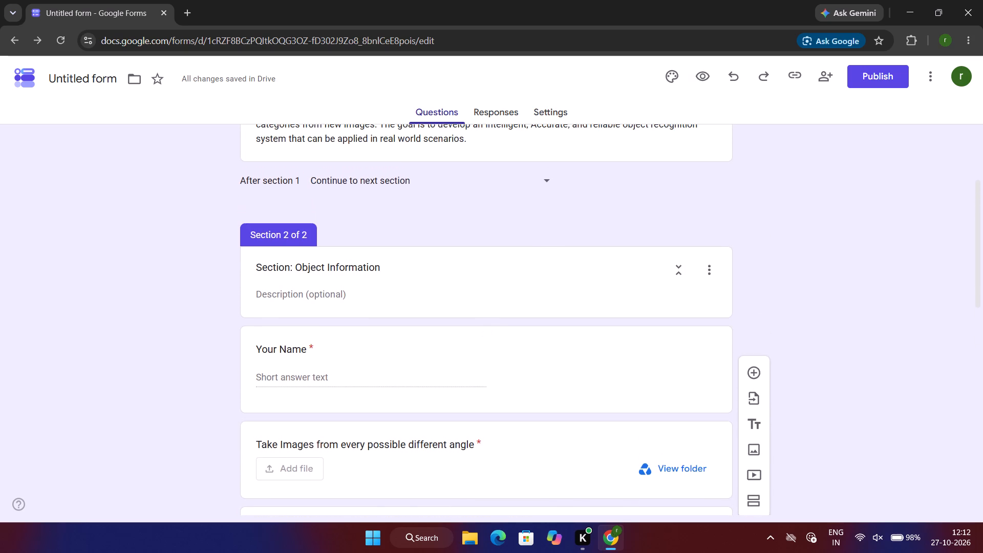
Preview the form as a respondent and review the title and description on its first page.
{"action": "left_click", "coordinate": [701, 76]}
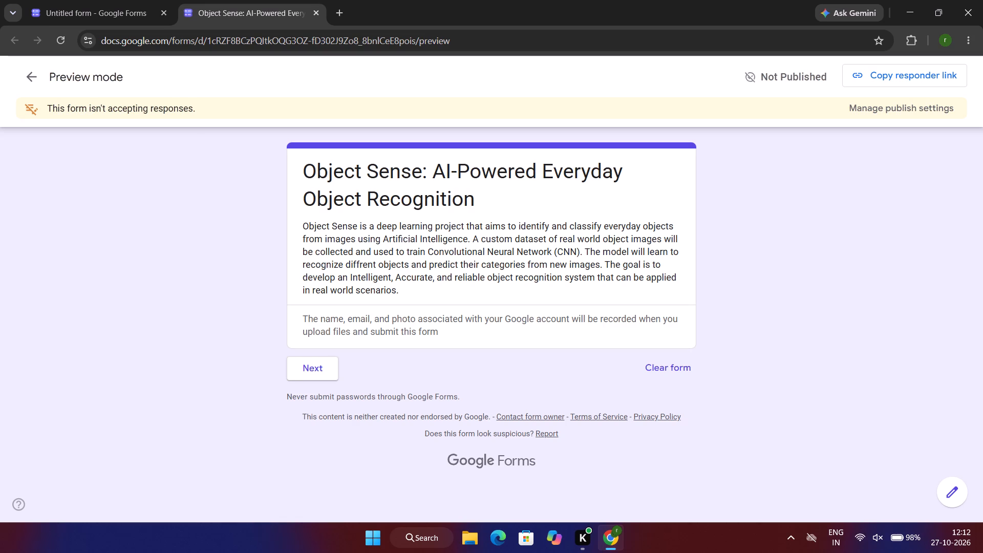
{"action": "scroll", "coordinate": [458, 237], "scroll_direction": "up", "scroll_amount": 1}
{"action": "left_click", "coordinate": [371, 169]}
Advance the preview to the Object Information section and review all its questions, answer options and required marks.
{"action": "left_click", "coordinate": [320, 371]}
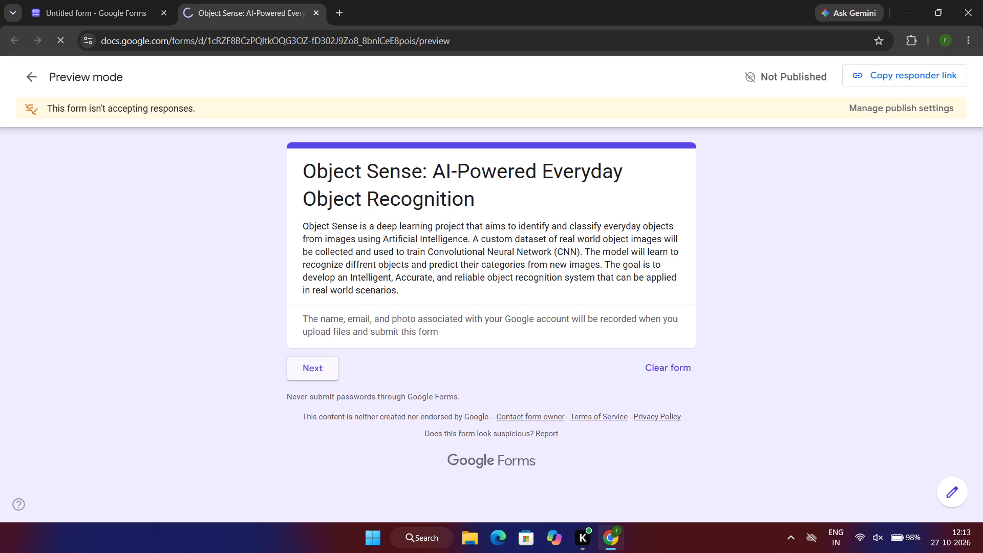
{"action": "scroll", "coordinate": [499, 351], "scroll_direction": "down", "scroll_amount": 1}
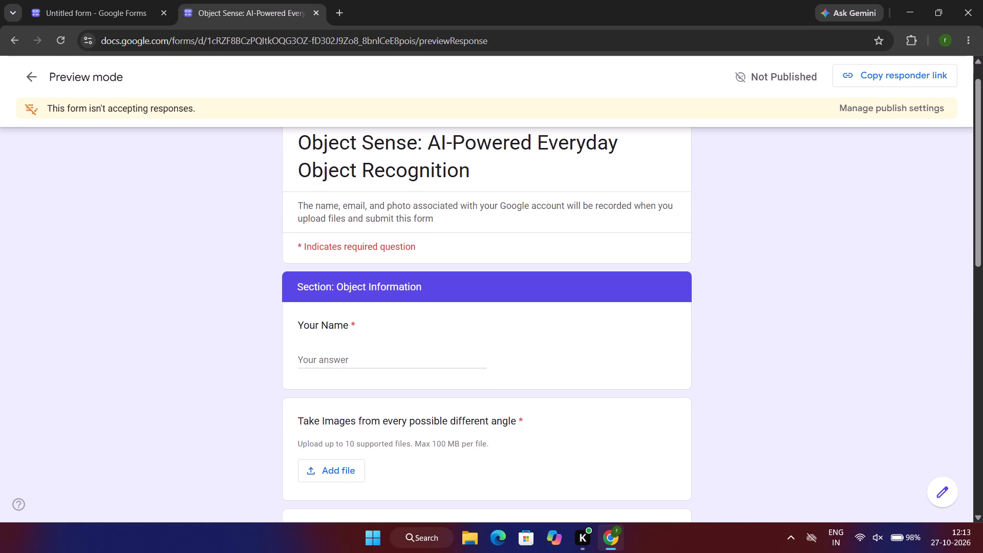
{"action": "scroll", "coordinate": [499, 351], "scroll_direction": "down", "scroll_amount": 2}
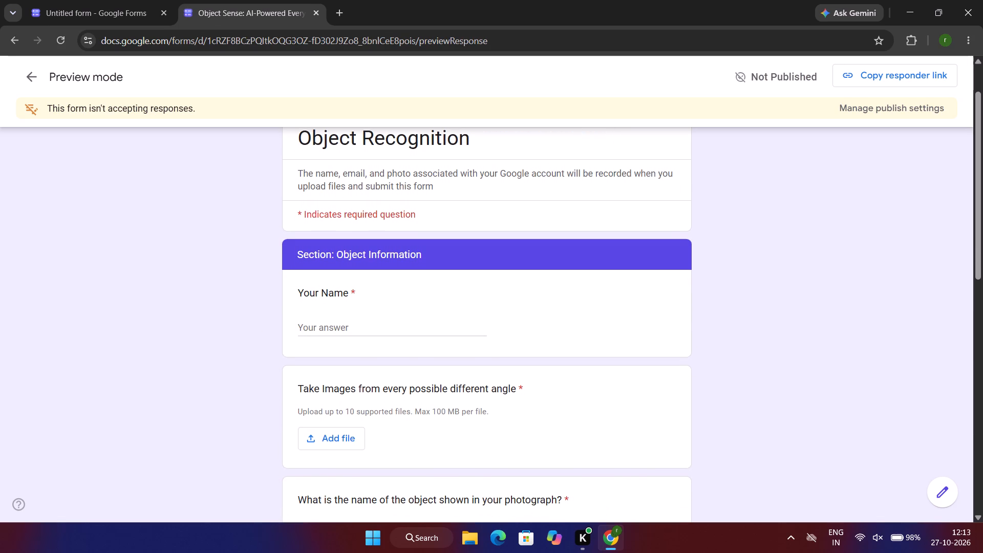
{"action": "scroll", "coordinate": [410, 315], "scroll_direction": "down", "scroll_amount": 10}
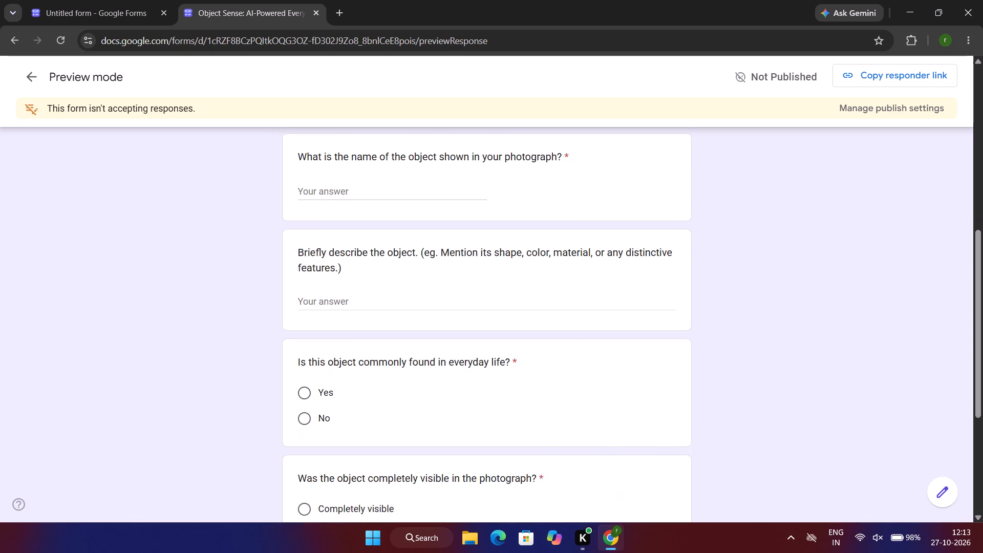
{"action": "scroll", "coordinate": [387, 332], "scroll_direction": "down", "scroll_amount": 6}
{"action": "scroll", "coordinate": [387, 332], "scroll_direction": "up", "scroll_amount": 9}
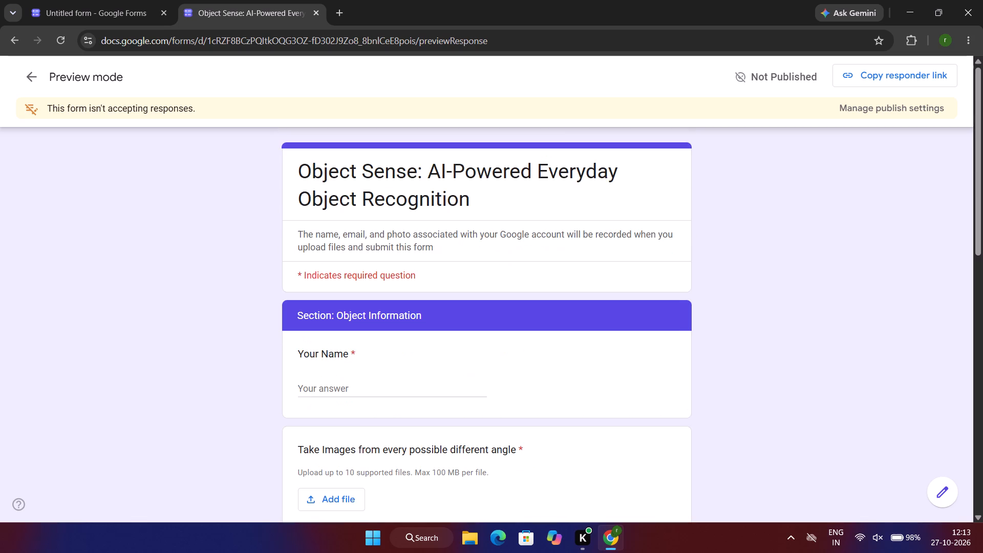
{"action": "scroll", "coordinate": [387, 332], "scroll_direction": "up", "scroll_amount": 5}
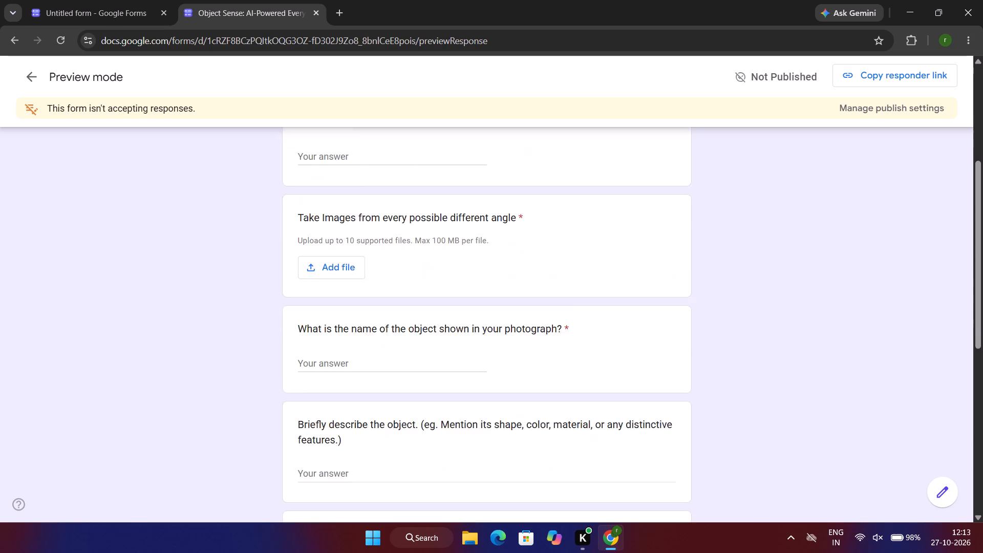
{"action": "scroll", "coordinate": [387, 332], "scroll_direction": "up", "scroll_amount": 2}
{"action": "scroll", "coordinate": [387, 332], "scroll_direction": "down", "scroll_amount": 12}
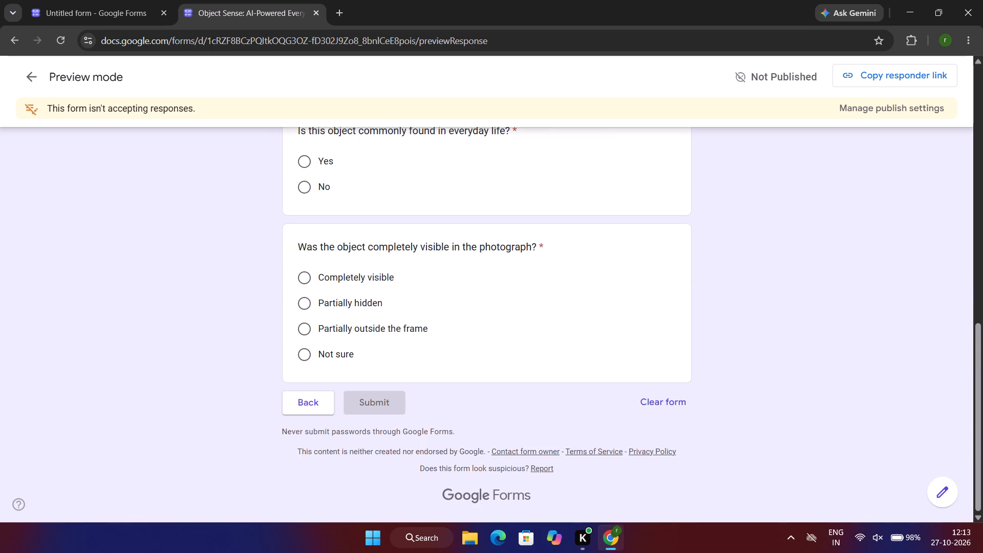
{"action": "left_click", "coordinate": [813, 273]}
Return to form editing and change the form title to "ObjectSense: AI-Powered Everyday Object Recognition".
{"action": "left_click", "coordinate": [25, 72]}
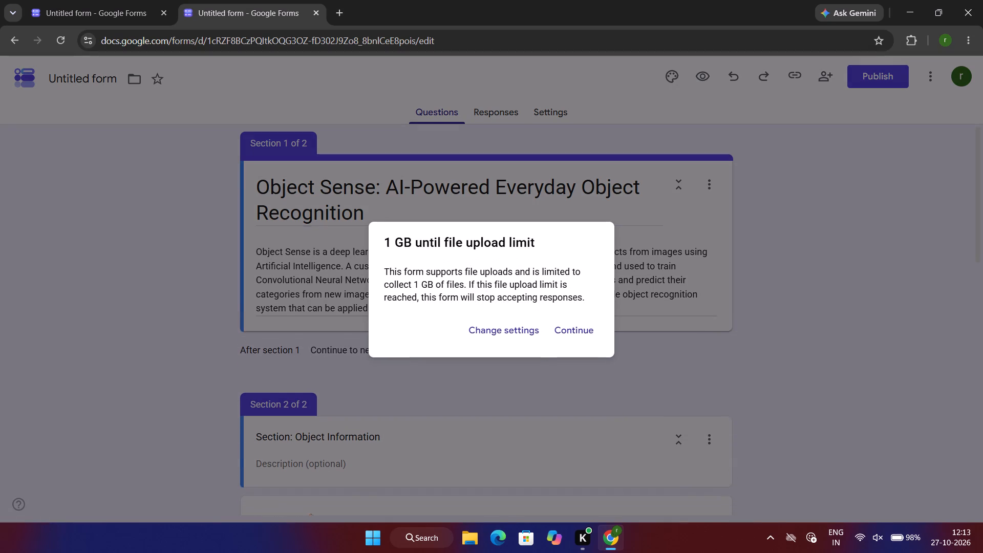
{"action": "left_click", "coordinate": [578, 329]}
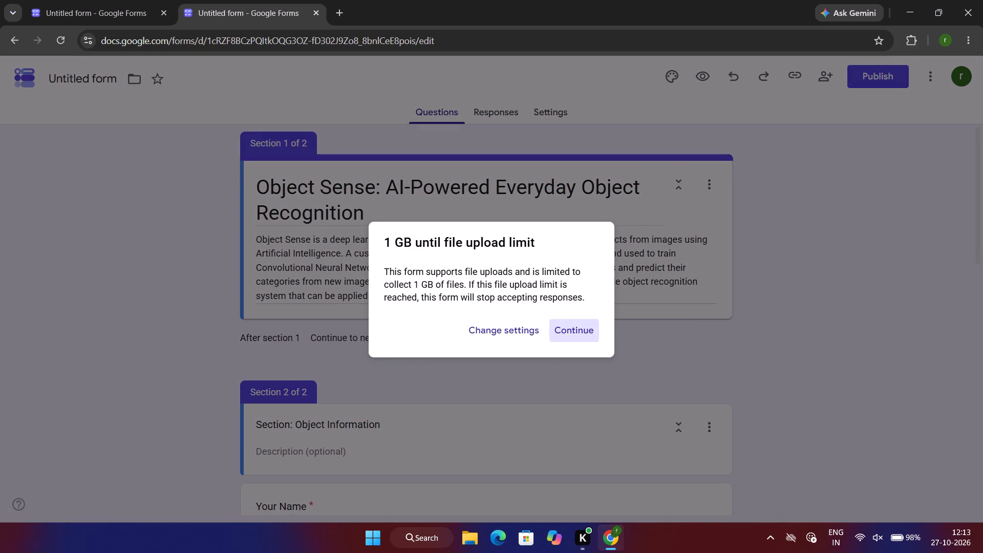
{"action": "left_click", "coordinate": [325, 185]}
{"action": "key", "text": "BackSpace"}
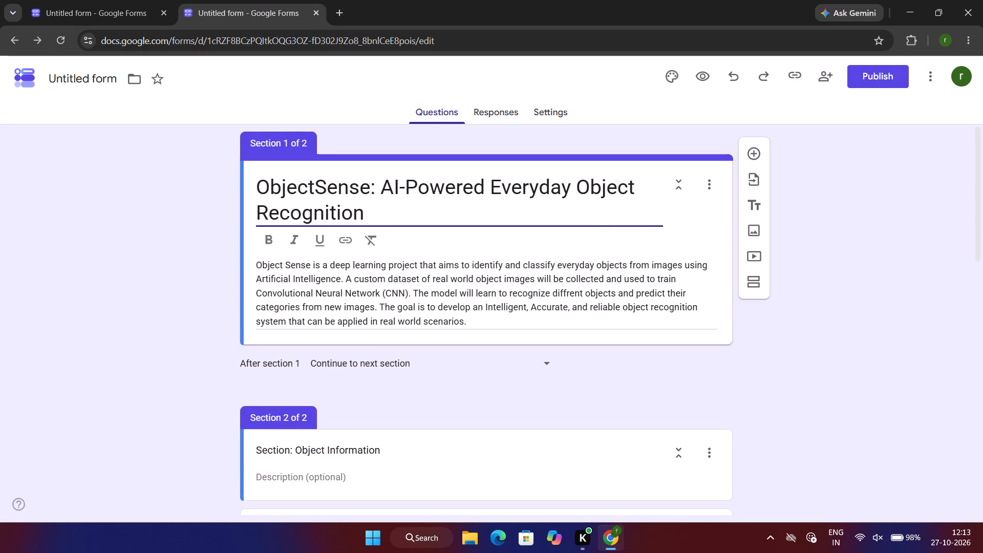
Remove the space in "Object Sense" at the start of the form description so it reads "ObjectSense".
{"action": "left_click", "coordinate": [286, 264]}
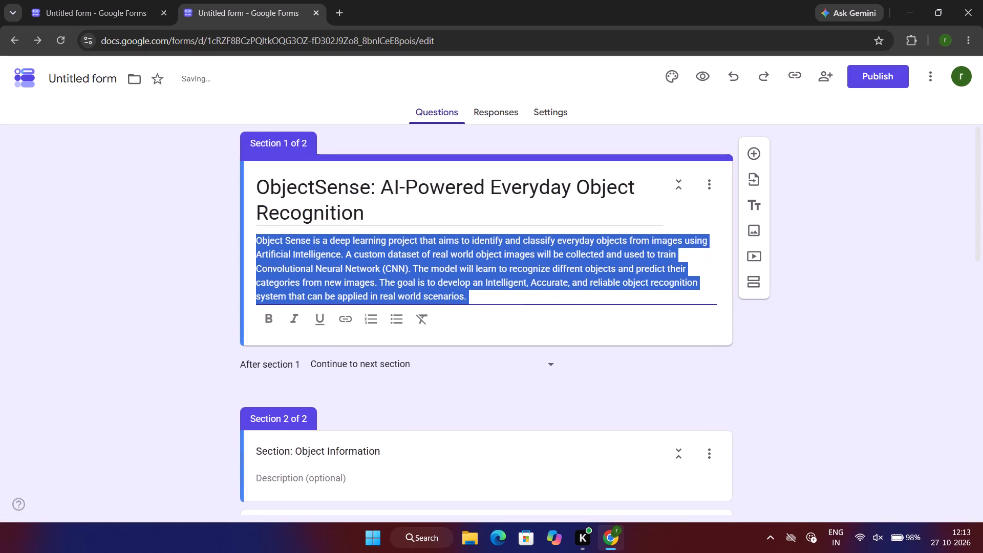
{"action": "left_click", "coordinate": [288, 238]}
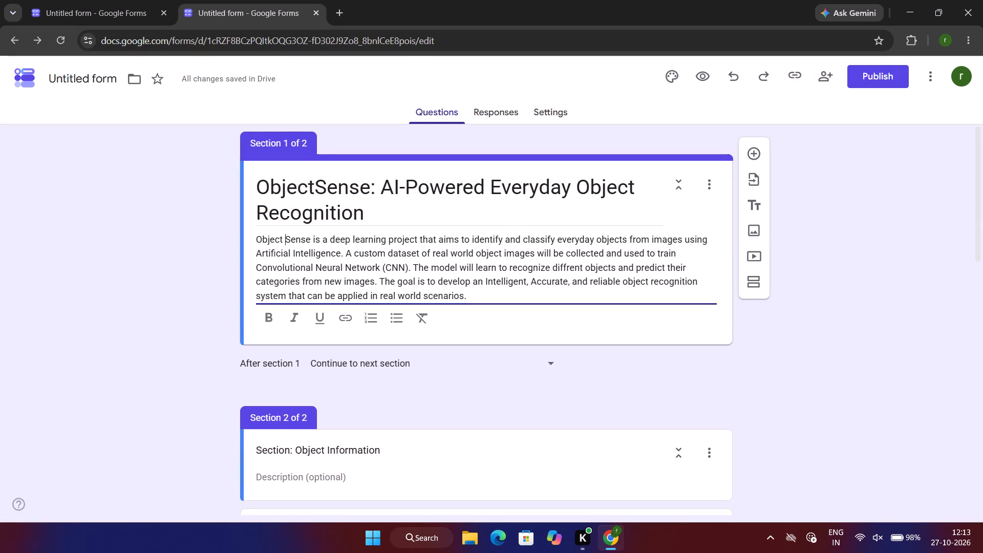
{"action": "key", "text": "BackSpace"}
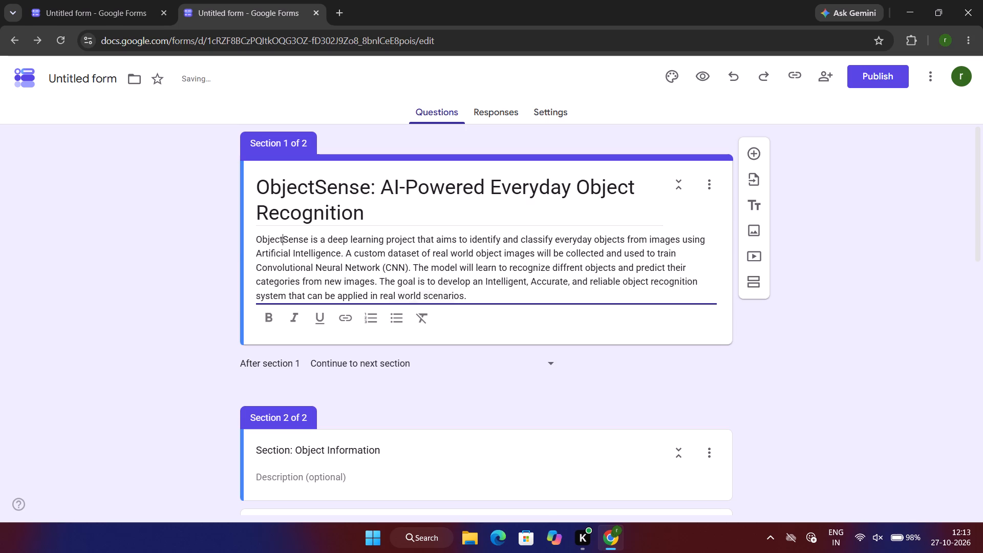
{"action": "left_click", "coordinate": [146, 363]}
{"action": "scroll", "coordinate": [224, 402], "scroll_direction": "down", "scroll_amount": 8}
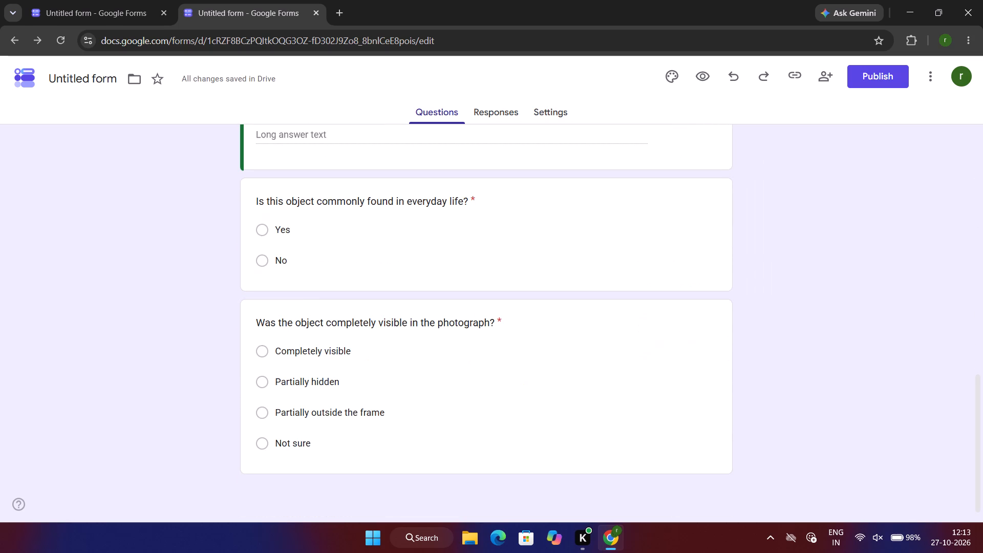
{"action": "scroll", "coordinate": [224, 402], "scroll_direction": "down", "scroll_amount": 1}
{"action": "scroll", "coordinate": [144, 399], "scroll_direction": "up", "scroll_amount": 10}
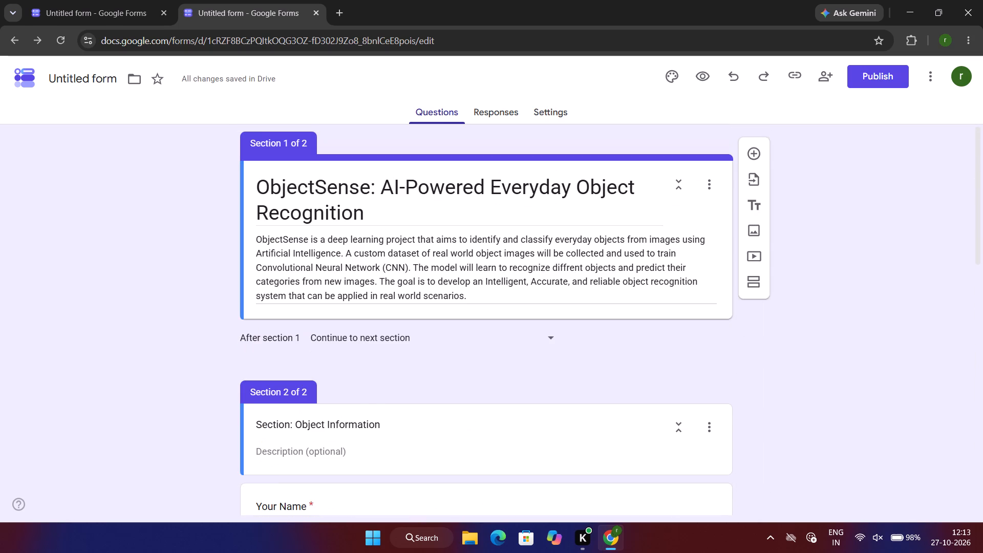
Publish the form with responders left as anyone with the link.
{"action": "left_click", "coordinate": [876, 71]}
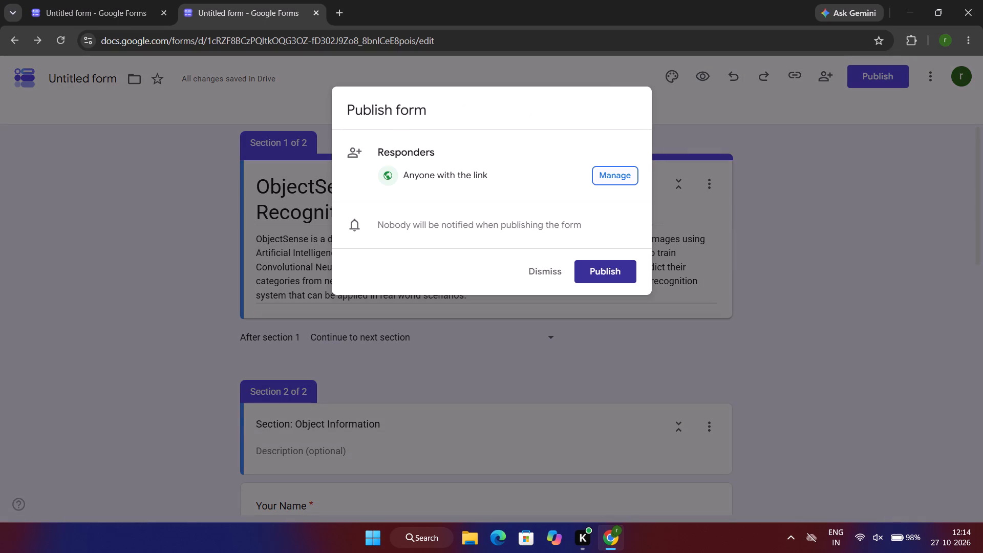
{"action": "left_click", "coordinate": [607, 267]}
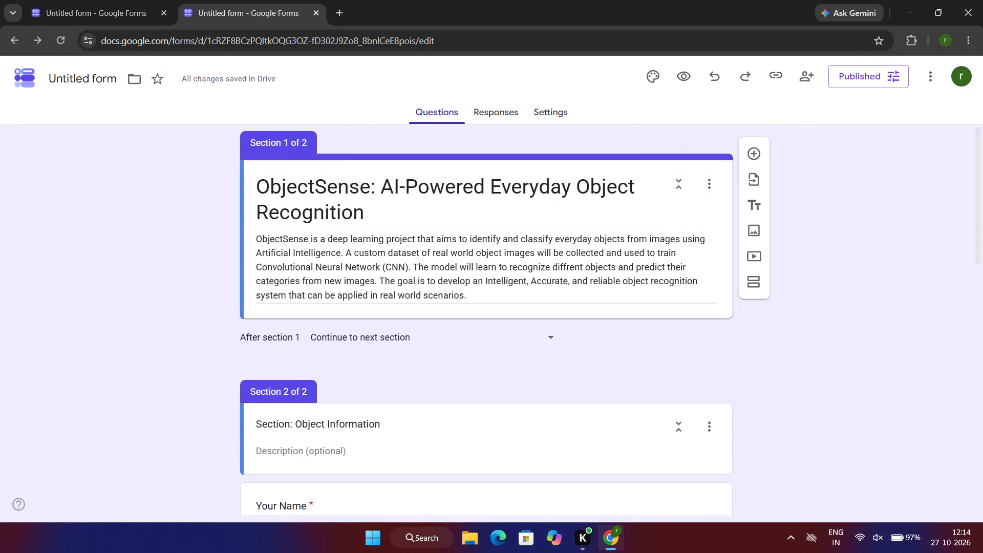
Shorten the published form's responder URL and copy the link.
{"action": "left_click", "coordinate": [785, 154]}
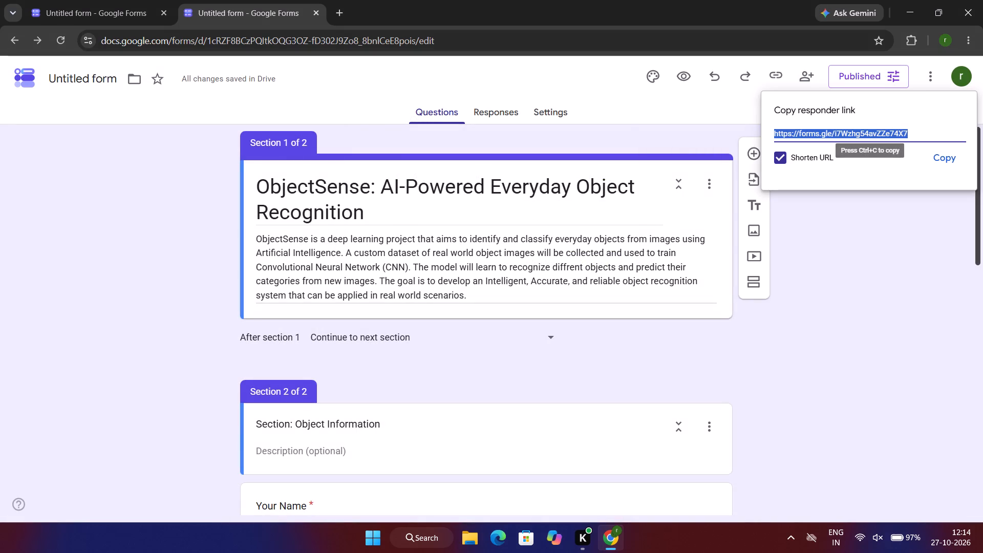
{"action": "left_click", "coordinate": [942, 160]}
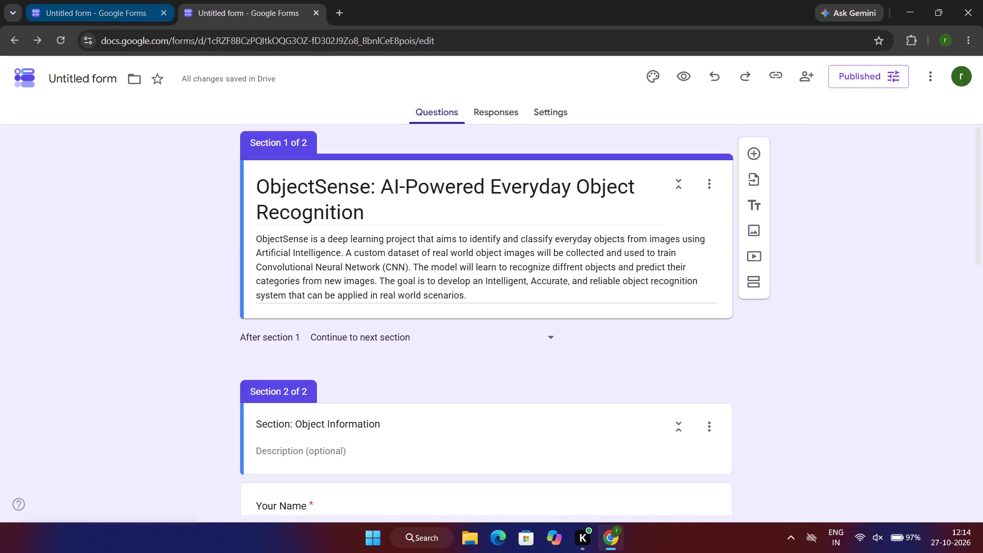
Open a new blank browser tab alongside the form.
{"action": "left_click", "coordinate": [339, 10]}
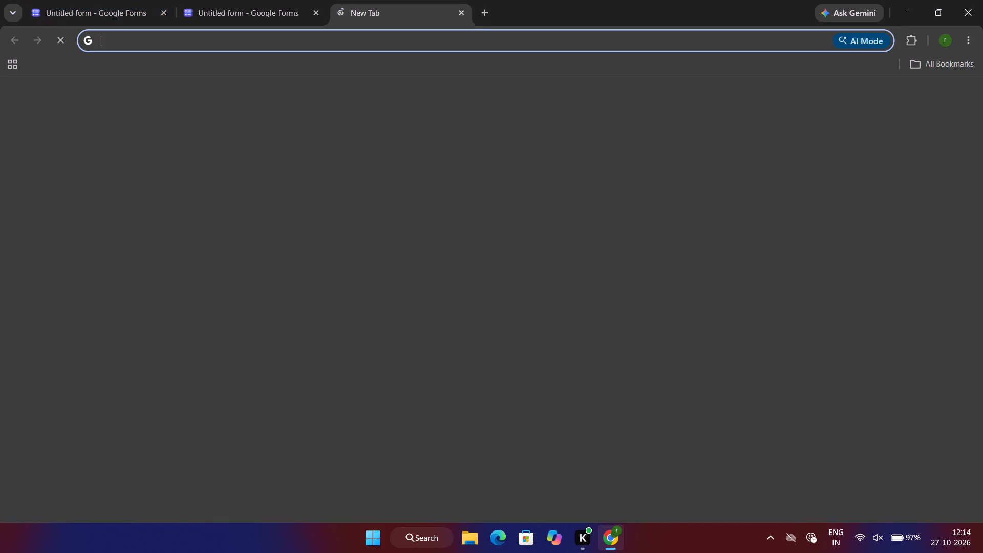
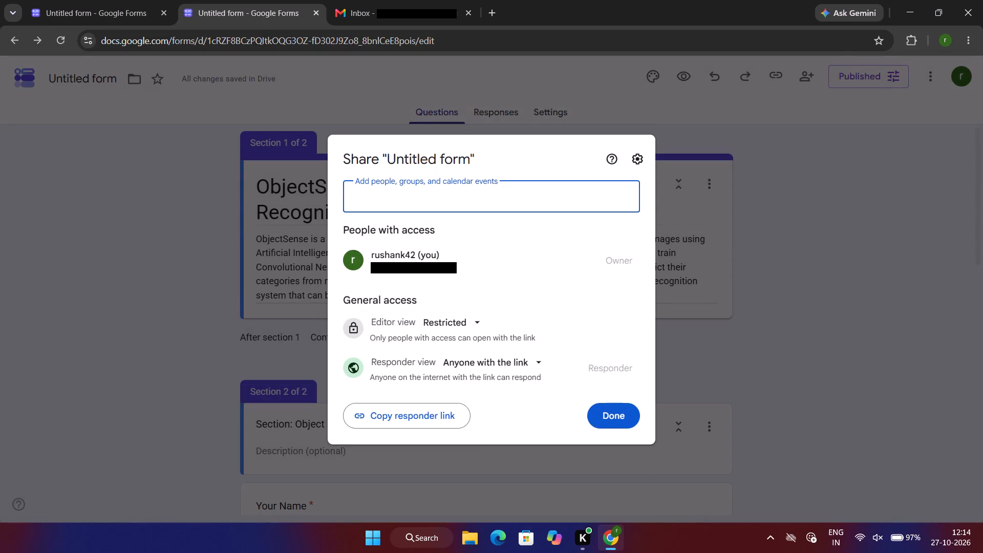
Enter the start of the intended person's name as a recipient in the form's sharing settings.
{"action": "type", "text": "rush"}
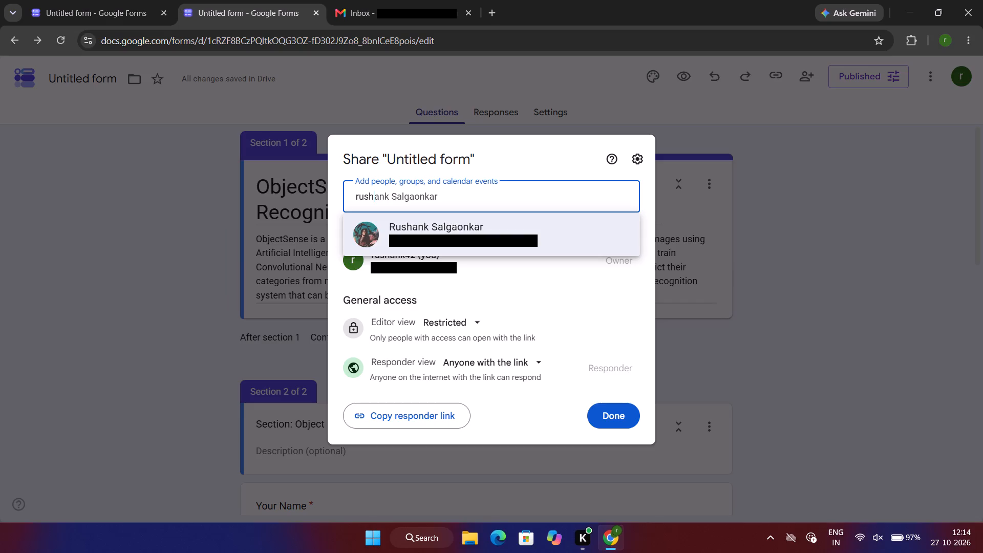
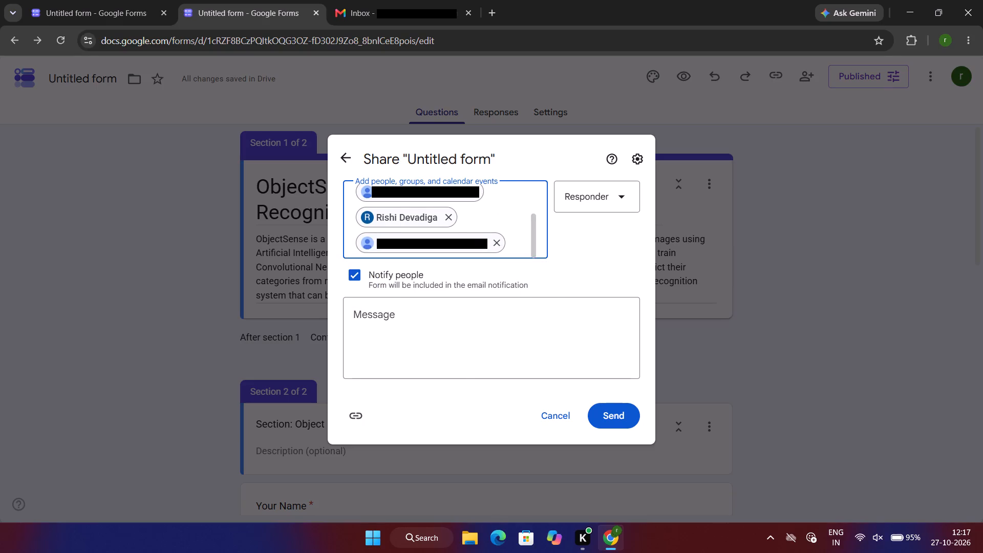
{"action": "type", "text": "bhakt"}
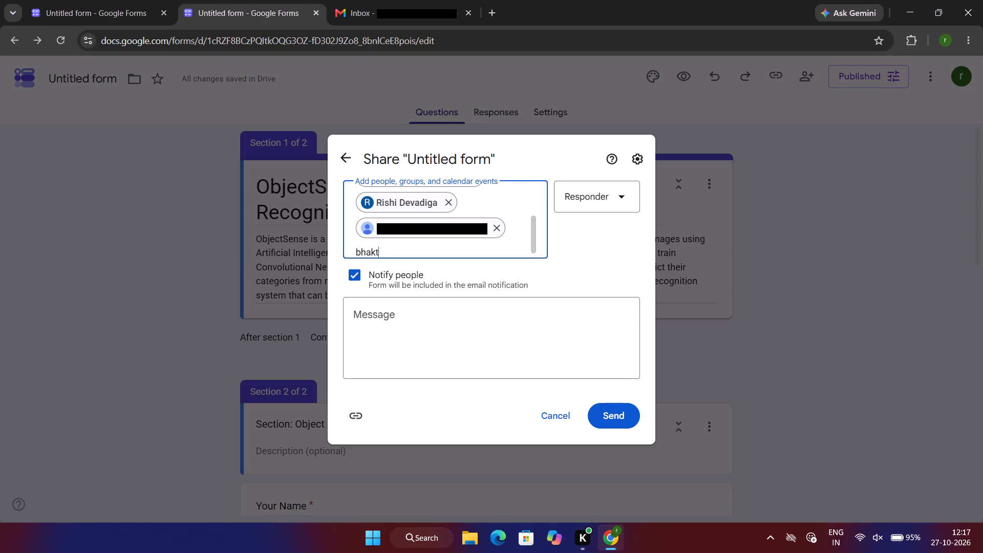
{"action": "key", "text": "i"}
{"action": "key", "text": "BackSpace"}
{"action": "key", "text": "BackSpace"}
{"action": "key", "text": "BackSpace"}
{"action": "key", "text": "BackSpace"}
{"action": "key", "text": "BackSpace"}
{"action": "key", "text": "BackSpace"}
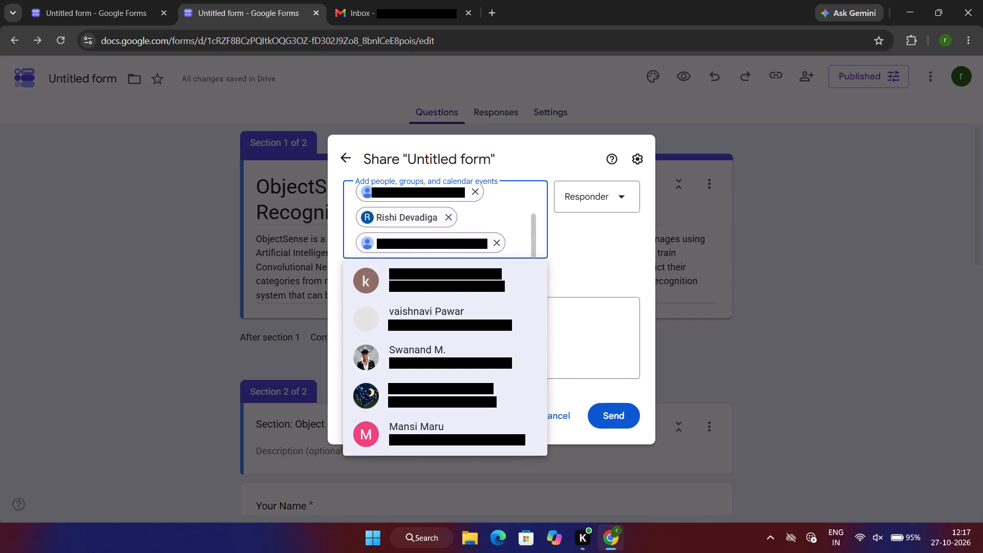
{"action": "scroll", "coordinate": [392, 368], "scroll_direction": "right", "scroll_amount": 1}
Give the added people Editor access to the form and send them the sharing invitation with notification on and no message.
{"action": "left_click", "coordinate": [610, 251]}
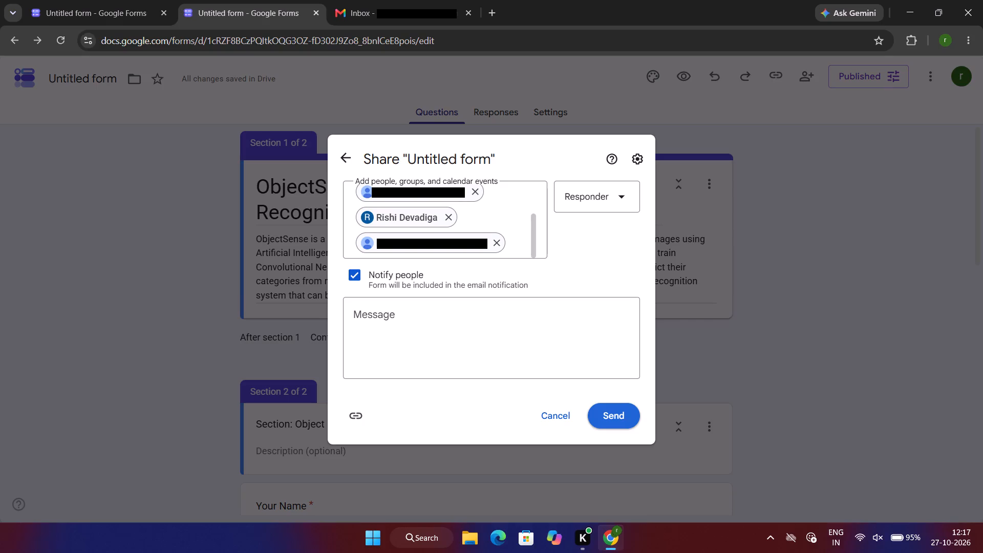
{"action": "left_click", "coordinate": [621, 194]}
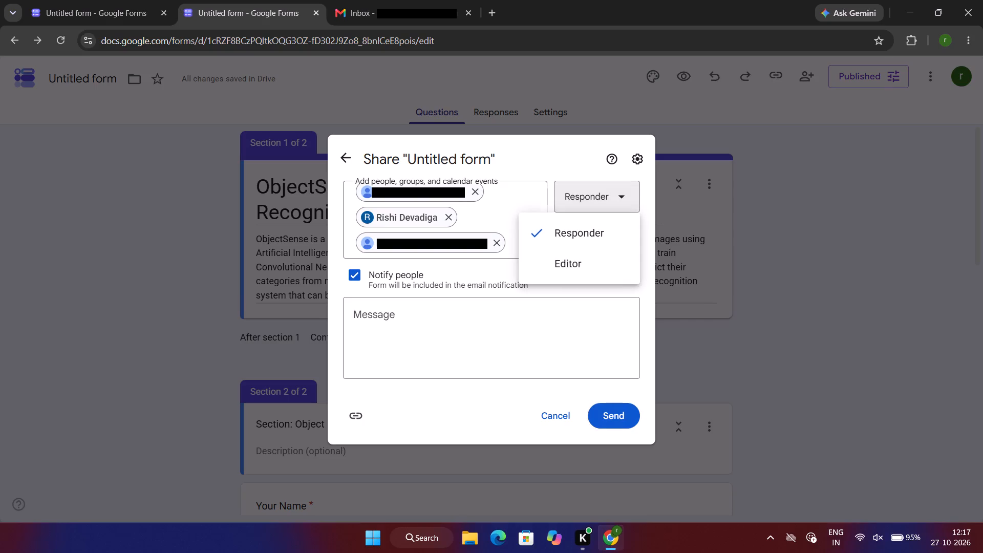
{"action": "left_click", "coordinate": [576, 265]}
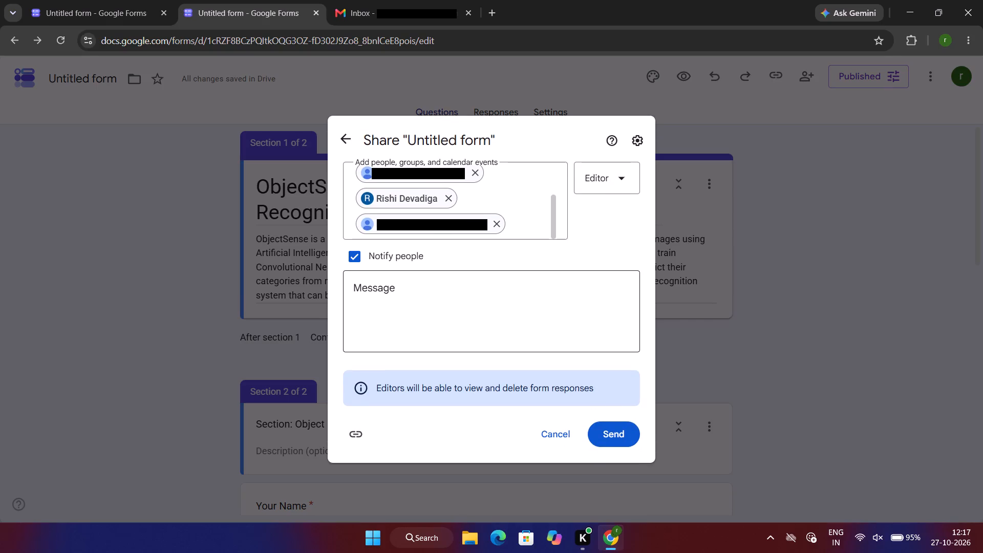
{"action": "scroll", "coordinate": [623, 223], "scroll_direction": "up", "scroll_amount": 2}
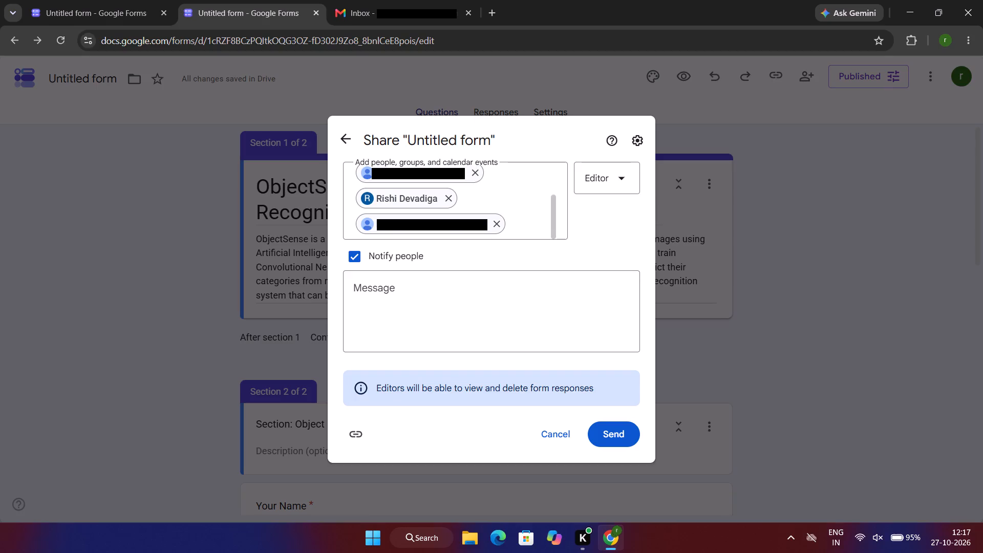
{"action": "left_click", "coordinate": [623, 172]}
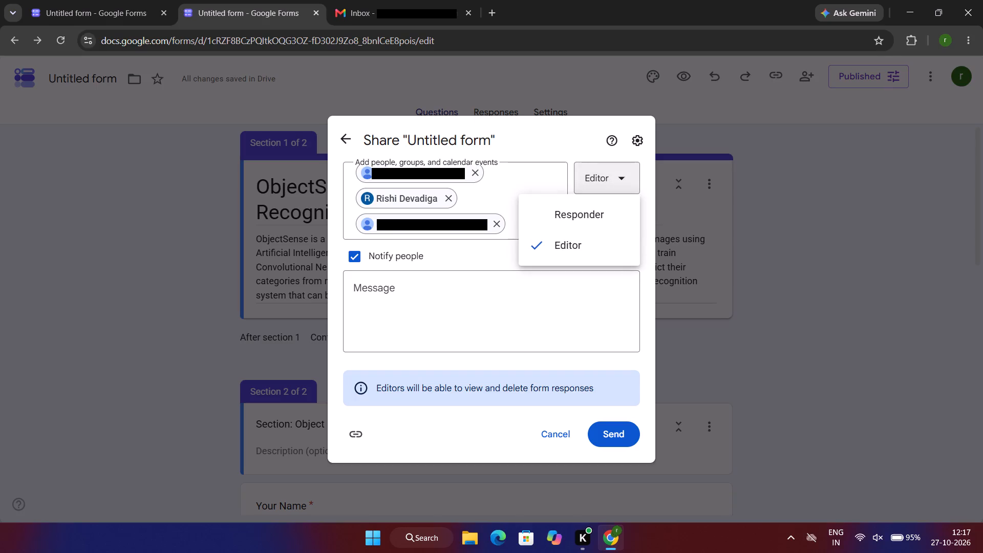
{"action": "left_click", "coordinate": [493, 262]}
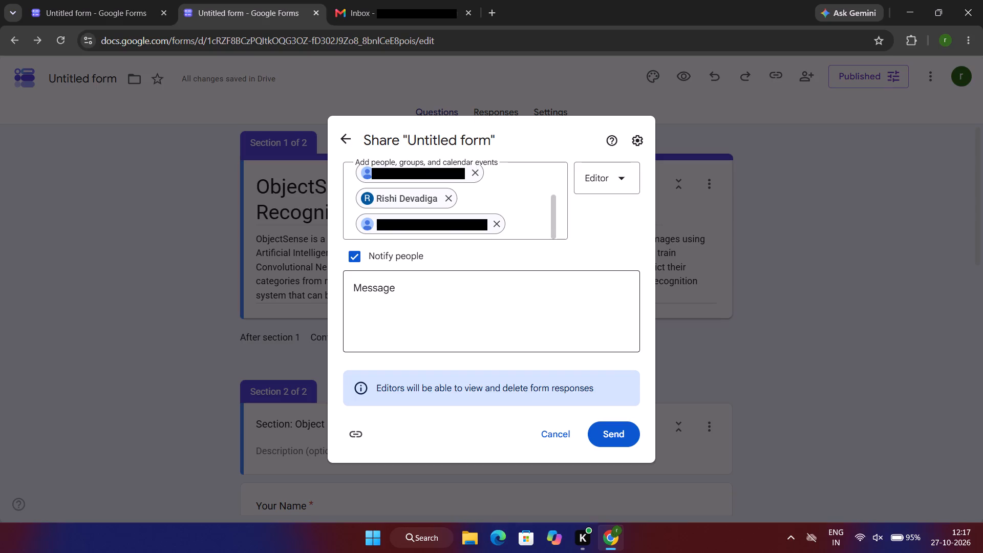
{"action": "left_click", "coordinate": [617, 438]}
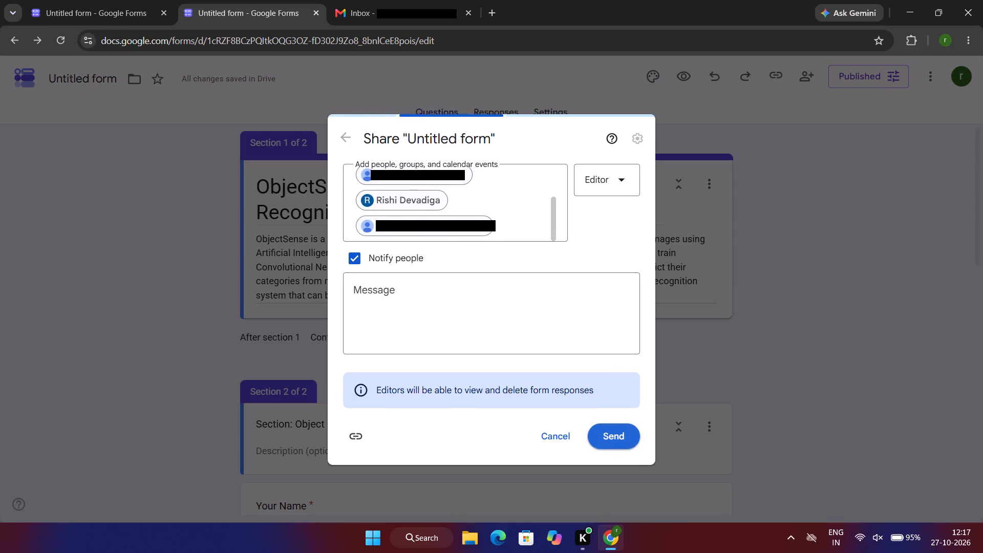
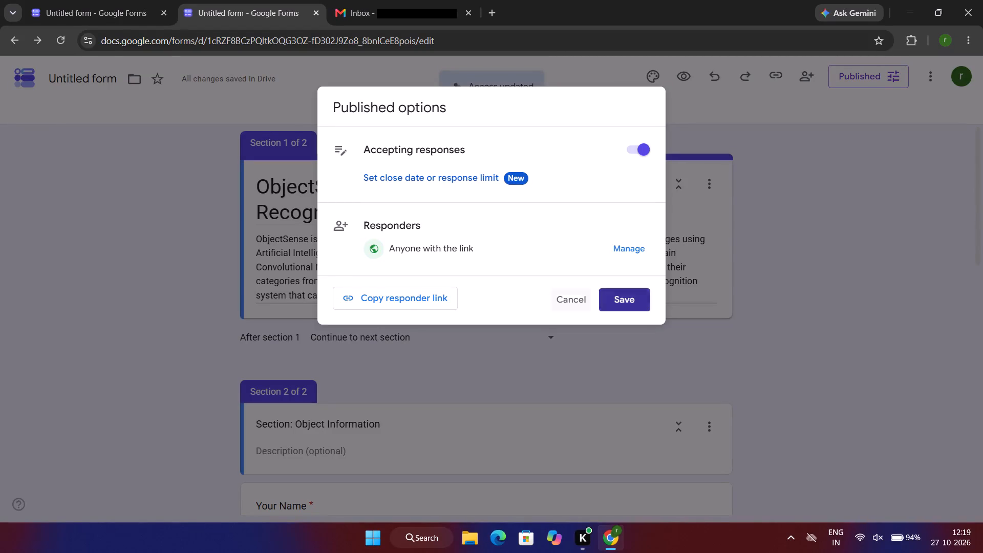
Save the published options with the form accepting responses from anyone with the link.
{"action": "left_click", "coordinate": [627, 300]}
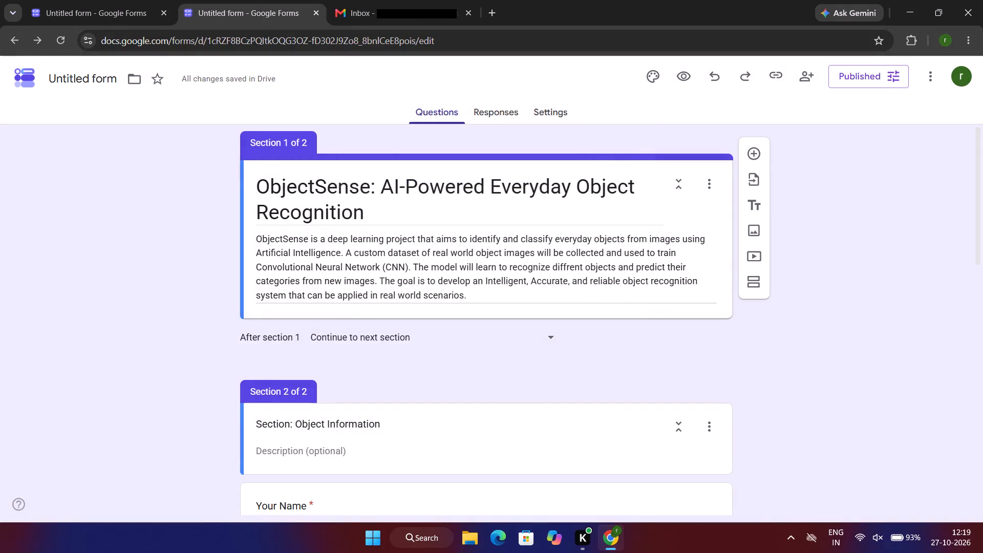
Rename the untitled form file to match the form title, "ObjectSense: AI-Powered Everyday Object Recognition".
{"action": "left_click_drag", "start_coordinate": [113, 77], "coordinate": [90, 74]}
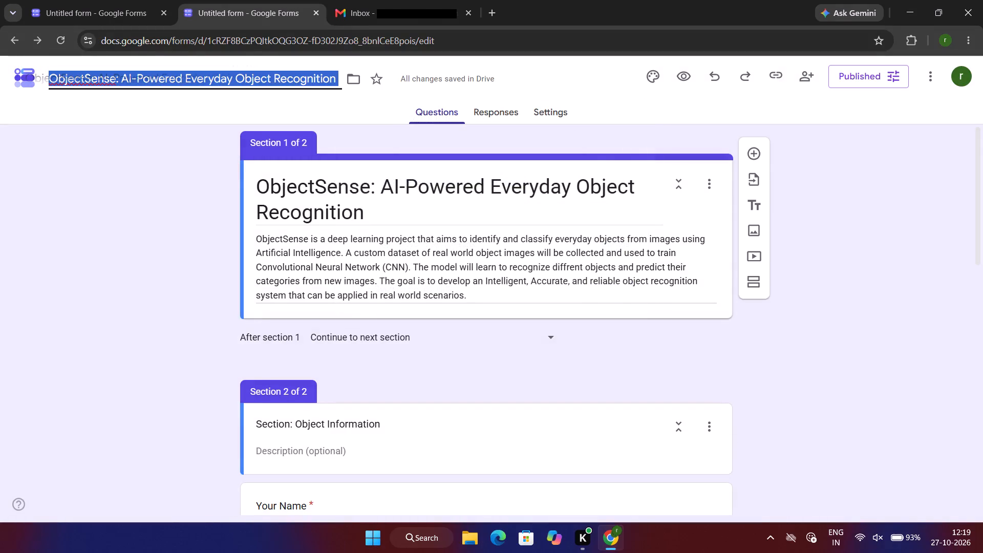
{"action": "left_click", "coordinate": [116, 166]}
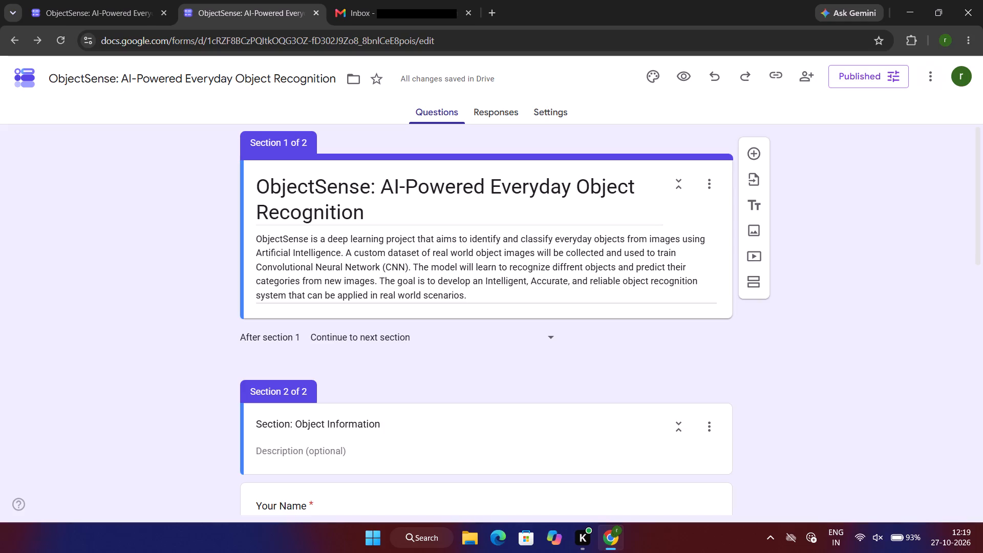
Copy the responder link from the published options, choosing the shortened URL option.
{"action": "left_click", "coordinate": [862, 78]}
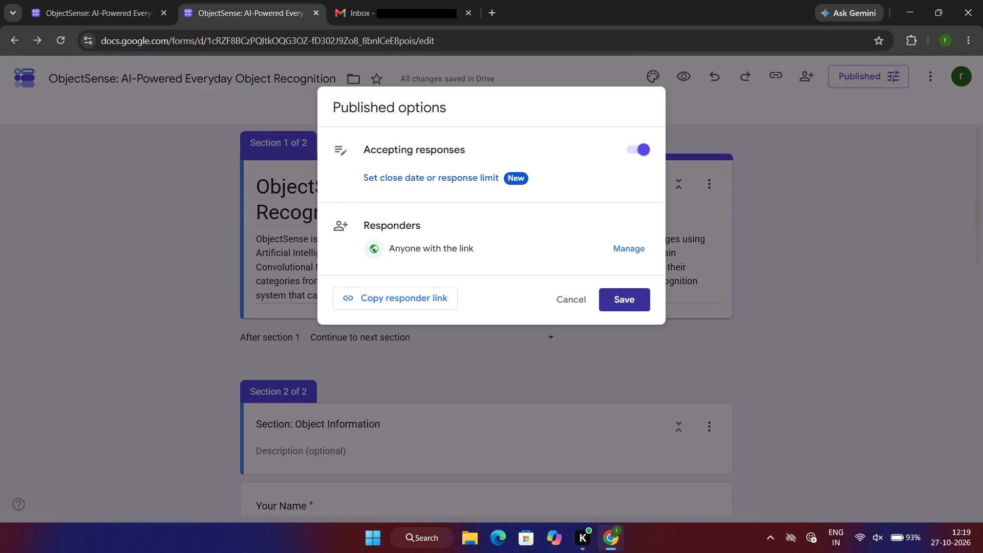
{"action": "left_click", "coordinate": [395, 299]}
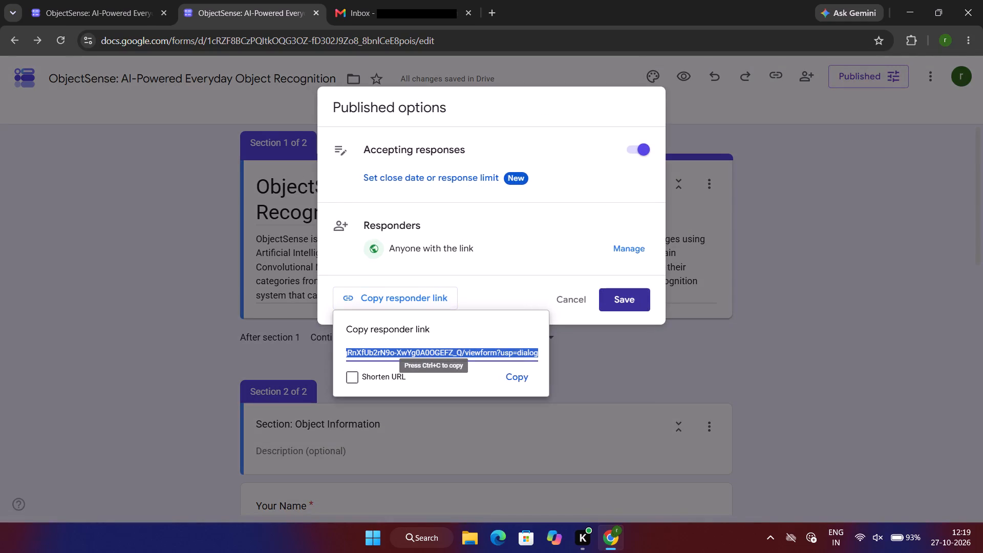
{"action": "left_click", "coordinate": [352, 373]}
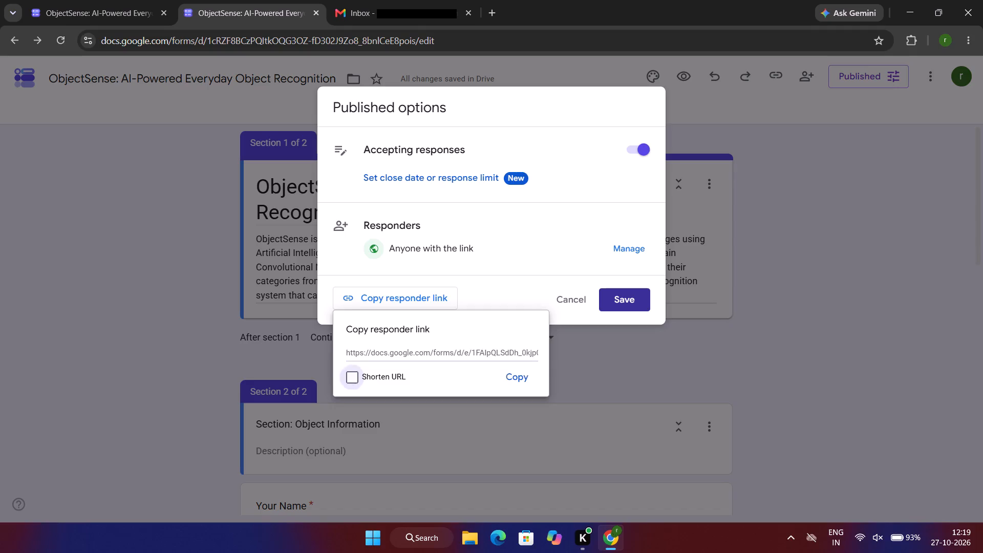
{"action": "left_click", "coordinate": [526, 379]}
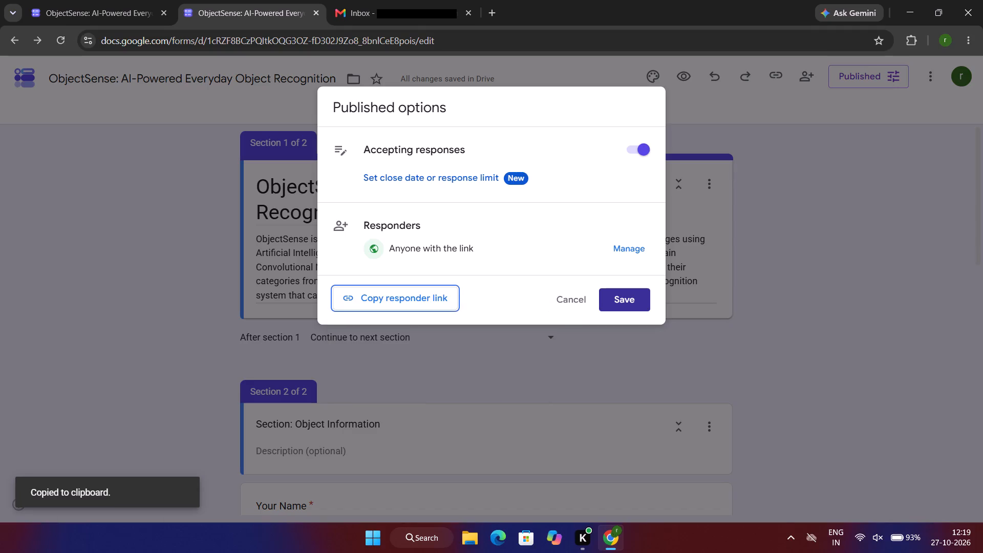